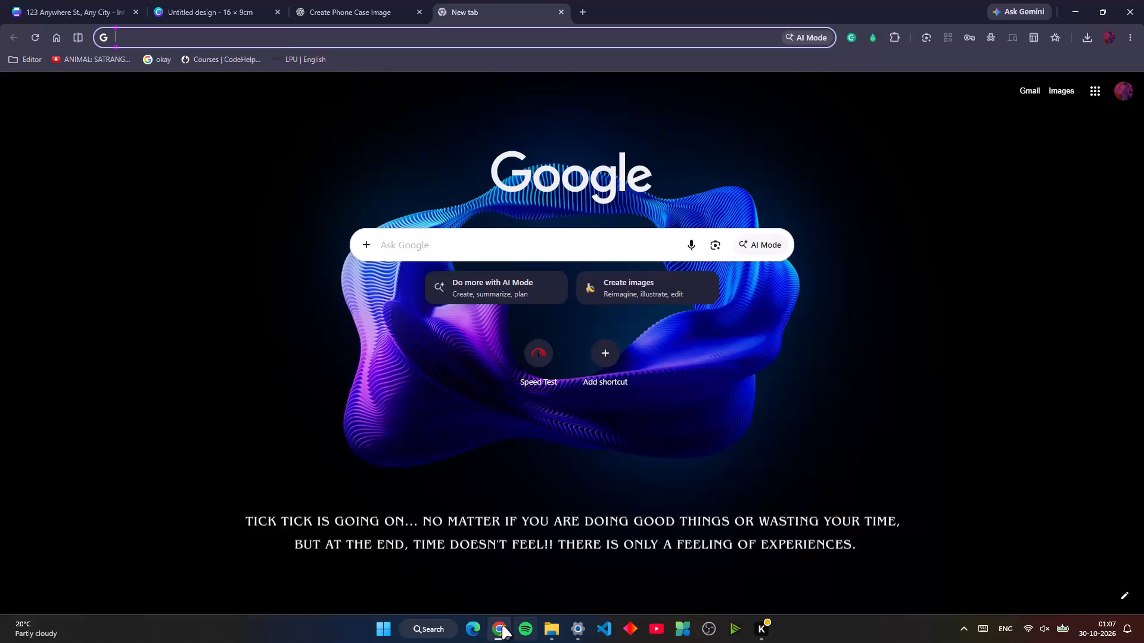
Switch to the Untitled design - 16 × 9cm tab and slightly enlarge and nudge the cut-out of the standing man.
{"action": "left_click", "coordinate": [222, 0]}
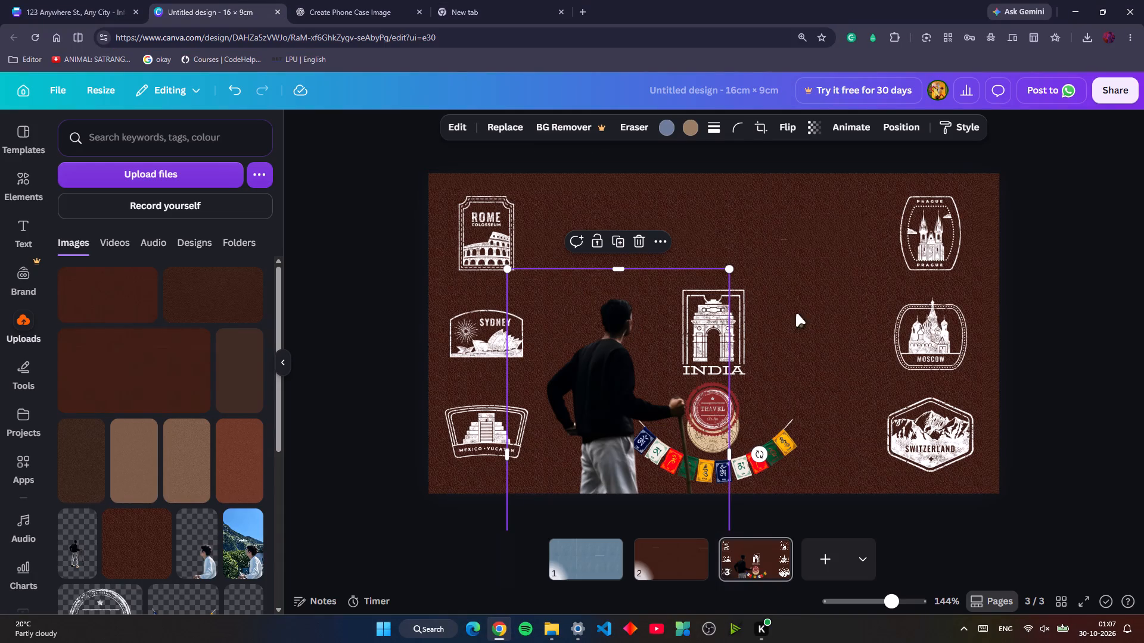
{"action": "left_click_drag", "start_coordinate": [729, 270], "coordinate": [726, 273]}
{"action": "left_click_drag", "start_coordinate": [726, 273], "coordinate": [739, 251]}
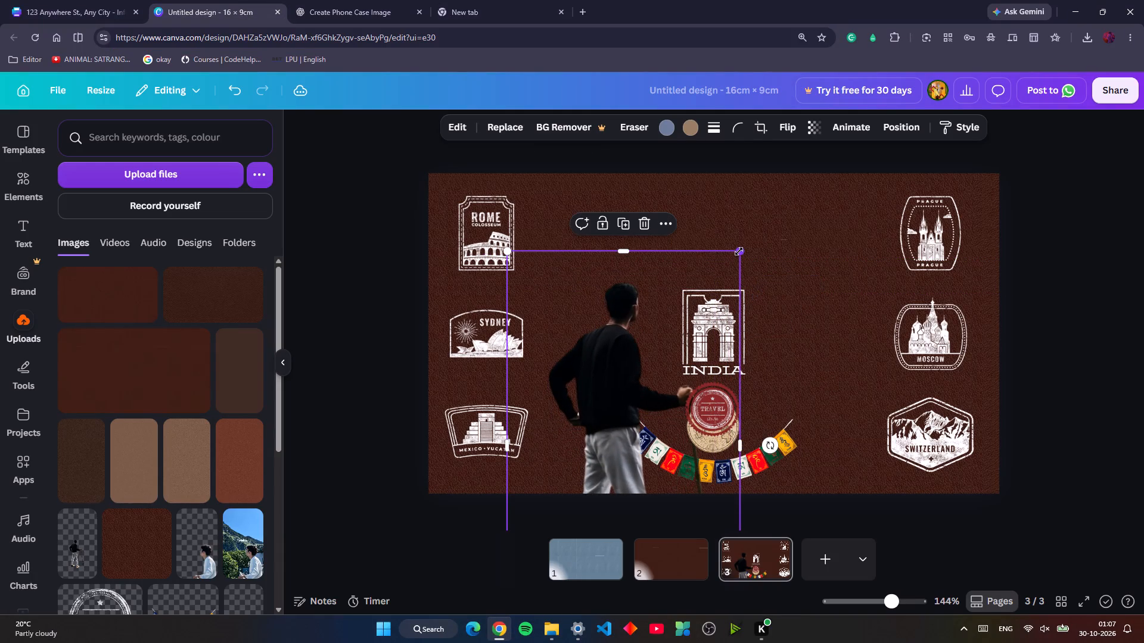
{"action": "left_click", "coordinate": [641, 372]}
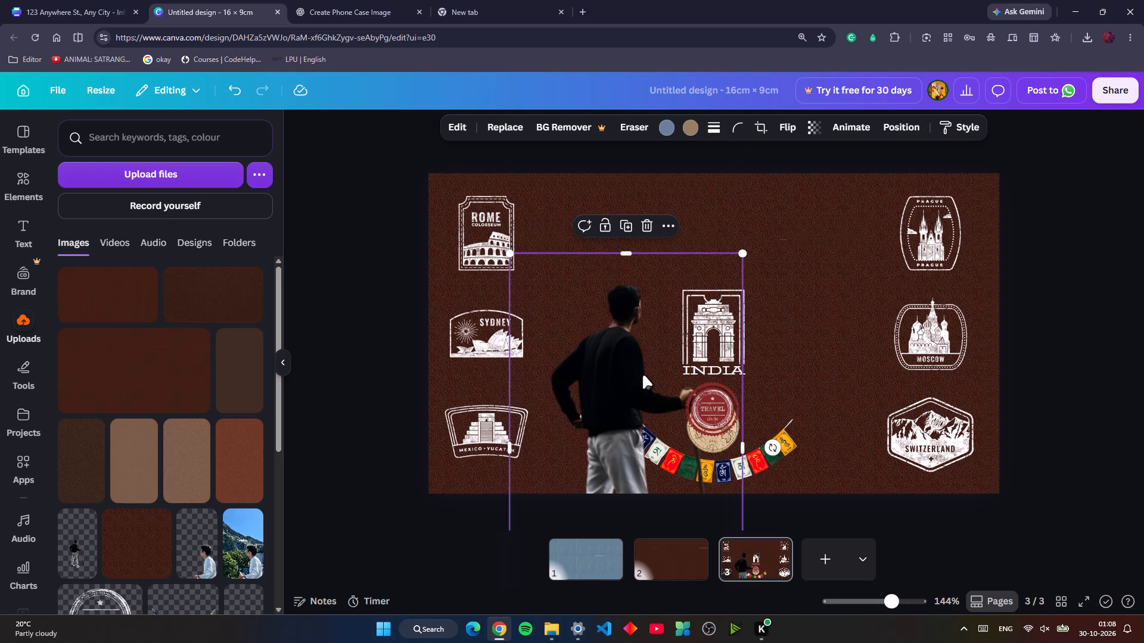
Reorder the layers so the beige map circle sits directly beneath the man and above the prayer flags.
{"action": "left_click", "coordinate": [912, 129]}
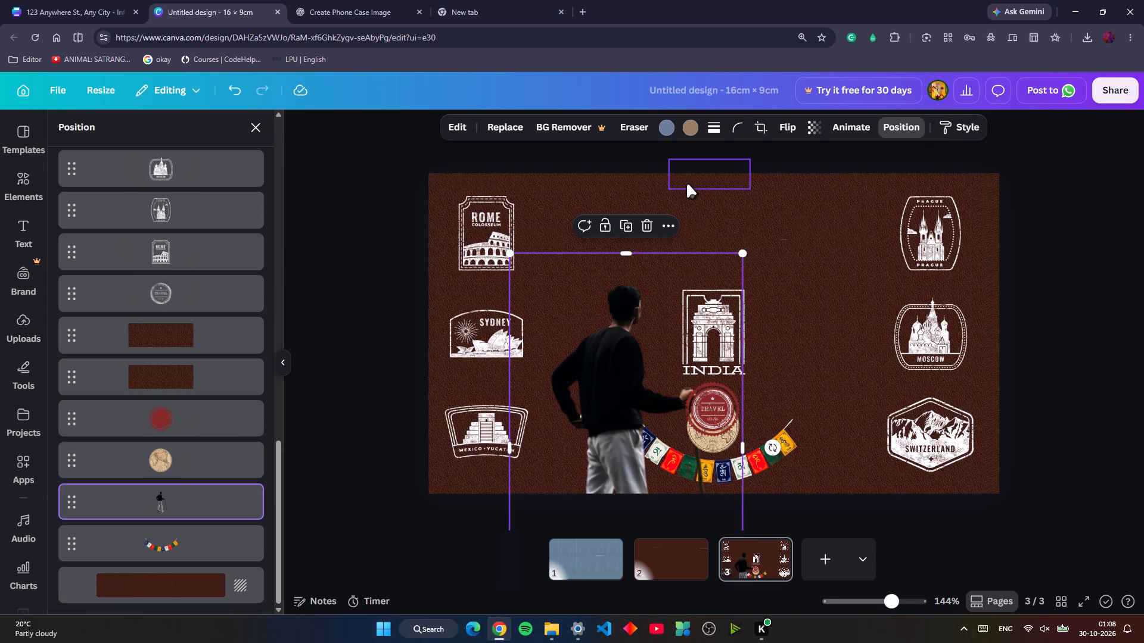
{"action": "left_click_drag", "start_coordinate": [189, 450], "coordinate": [189, 452]}
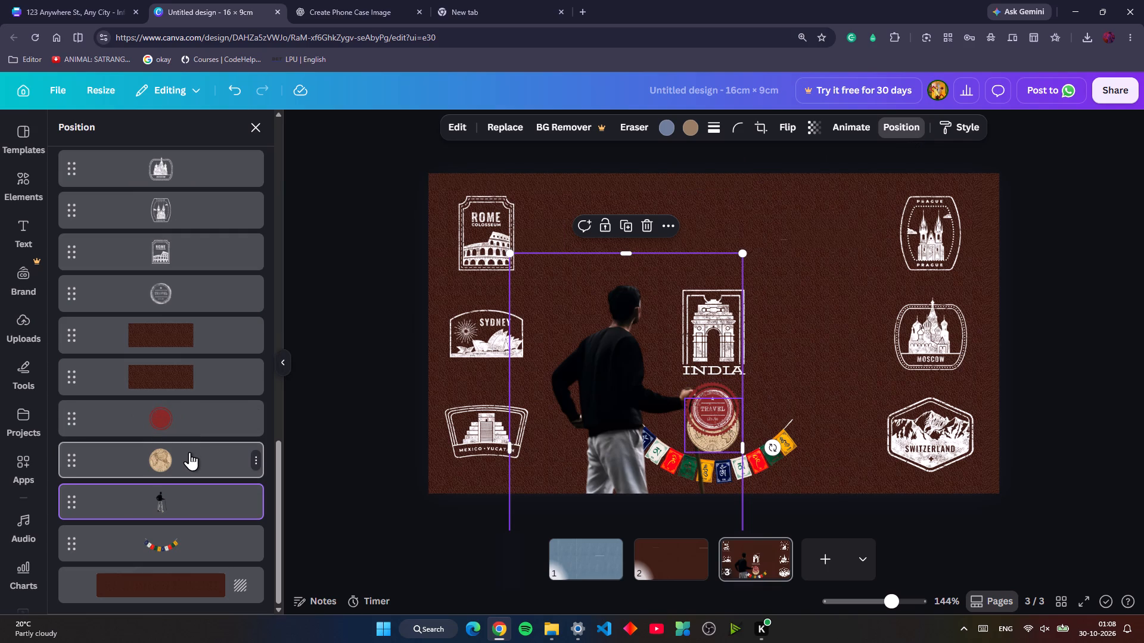
{"action": "left_click_drag", "start_coordinate": [189, 452], "coordinate": [185, 502]}
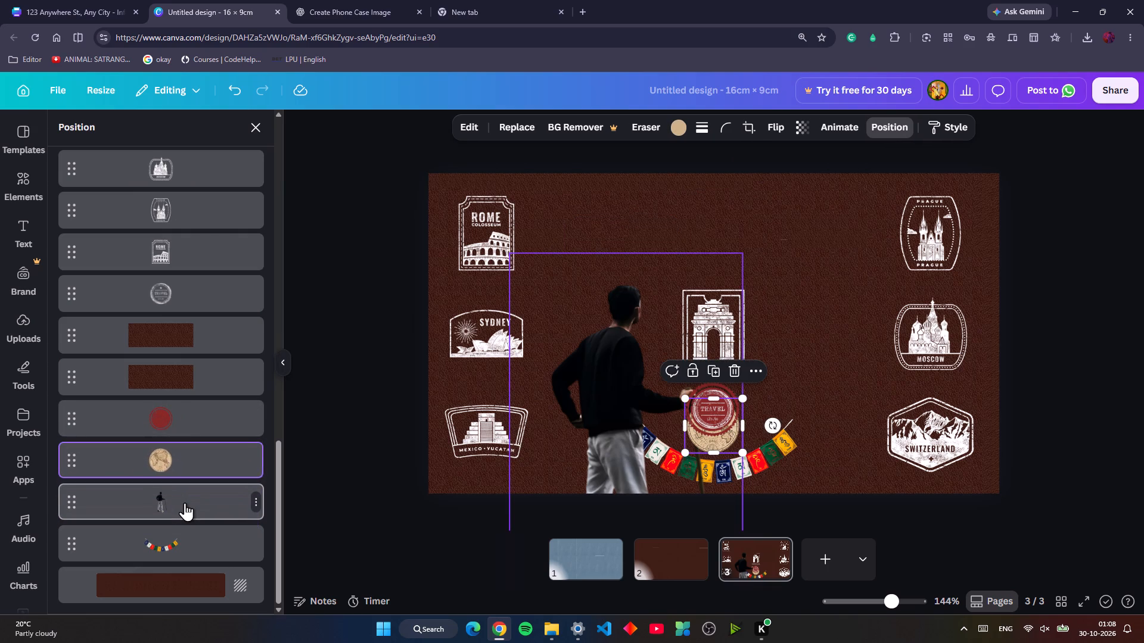
{"action": "left_click_drag", "start_coordinate": [187, 465], "coordinate": [184, 523]}
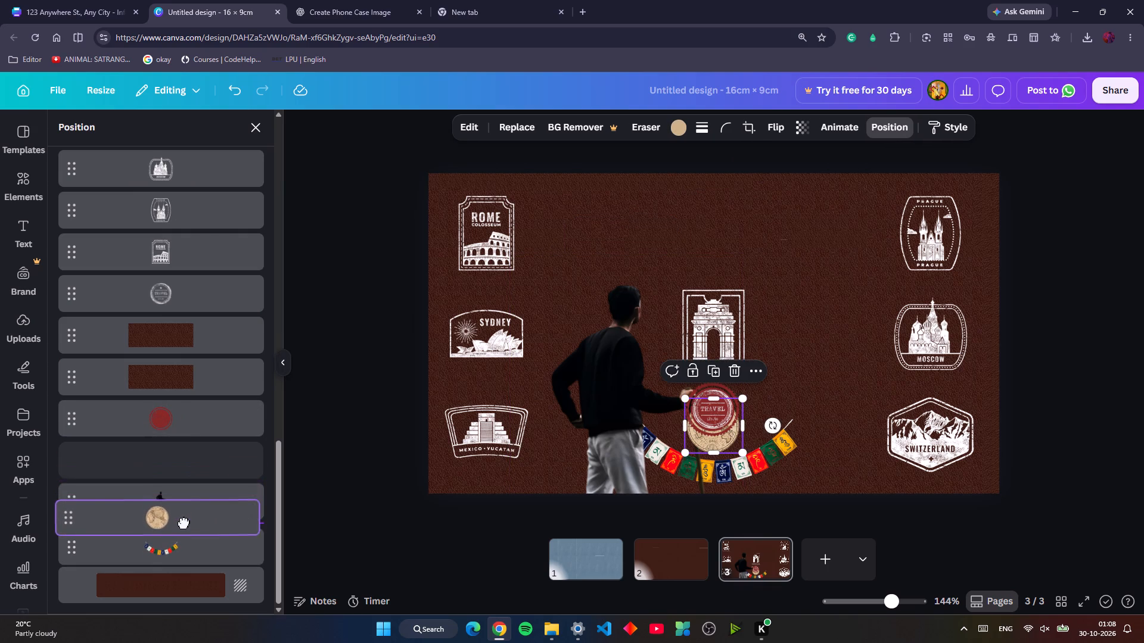
{"action": "left_click_drag", "start_coordinate": [184, 523], "coordinate": [184, 522]}
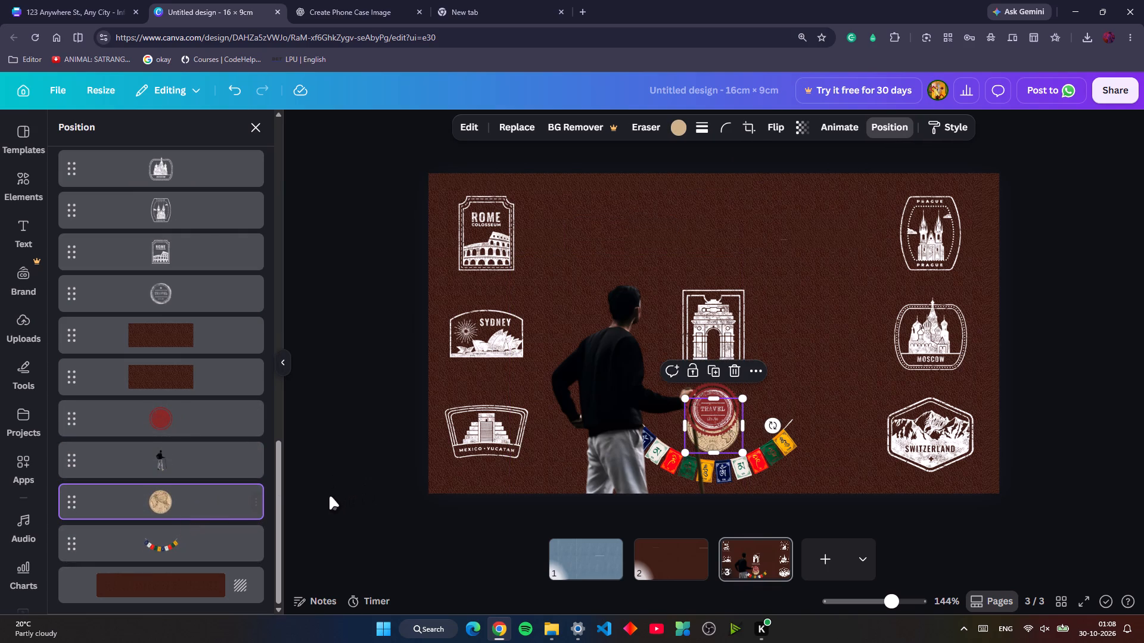
{"action": "left_click", "coordinate": [329, 496]}
{"action": "left_click", "coordinate": [413, 430]}
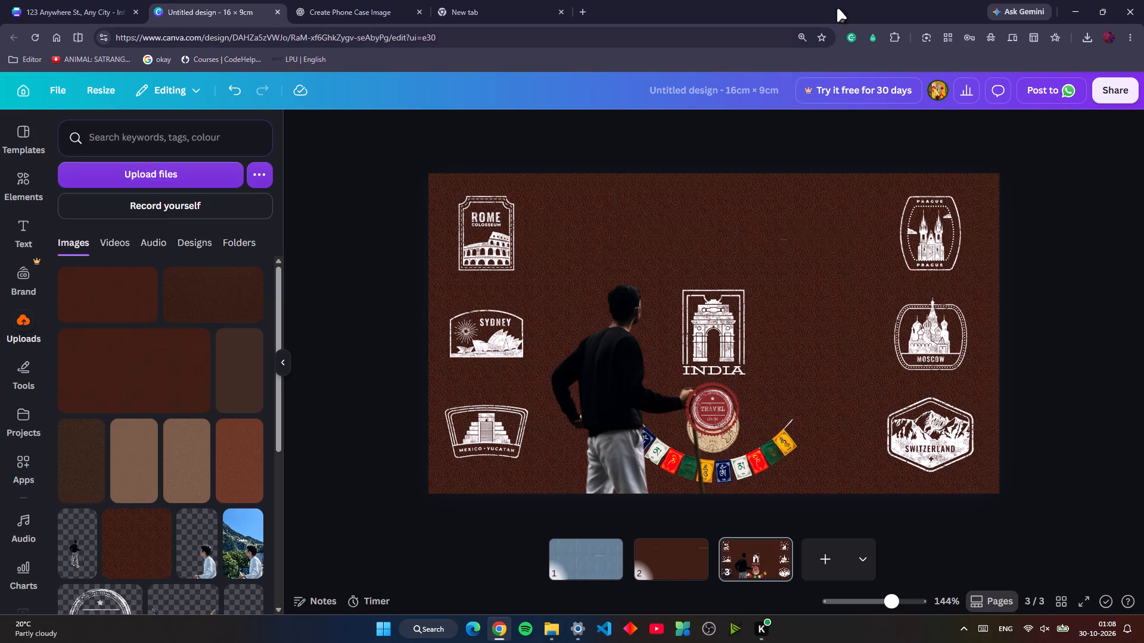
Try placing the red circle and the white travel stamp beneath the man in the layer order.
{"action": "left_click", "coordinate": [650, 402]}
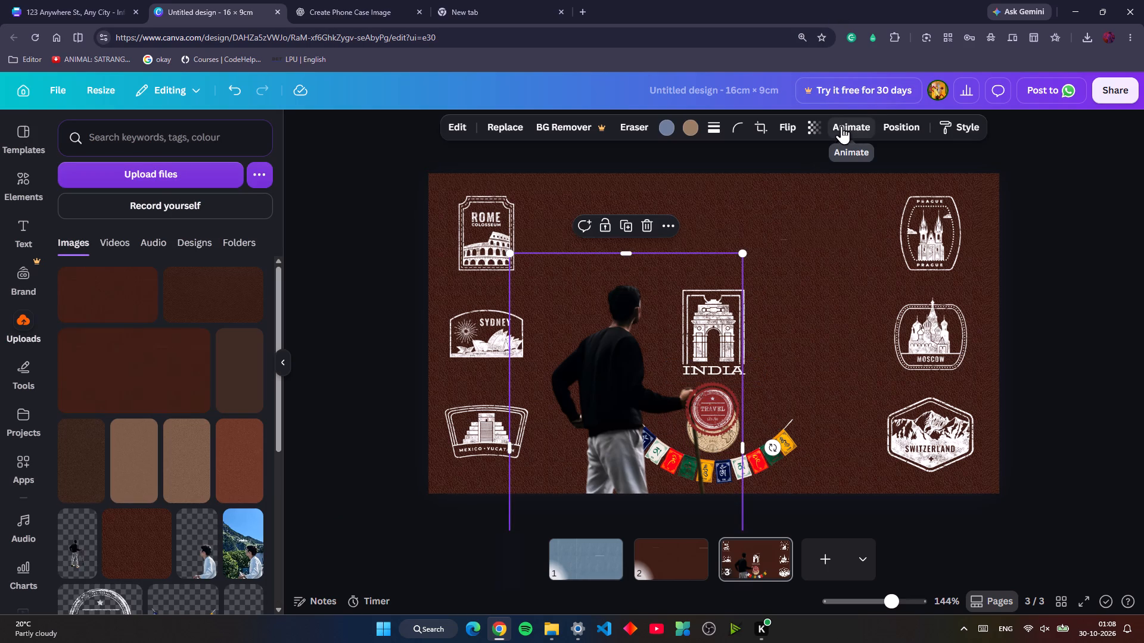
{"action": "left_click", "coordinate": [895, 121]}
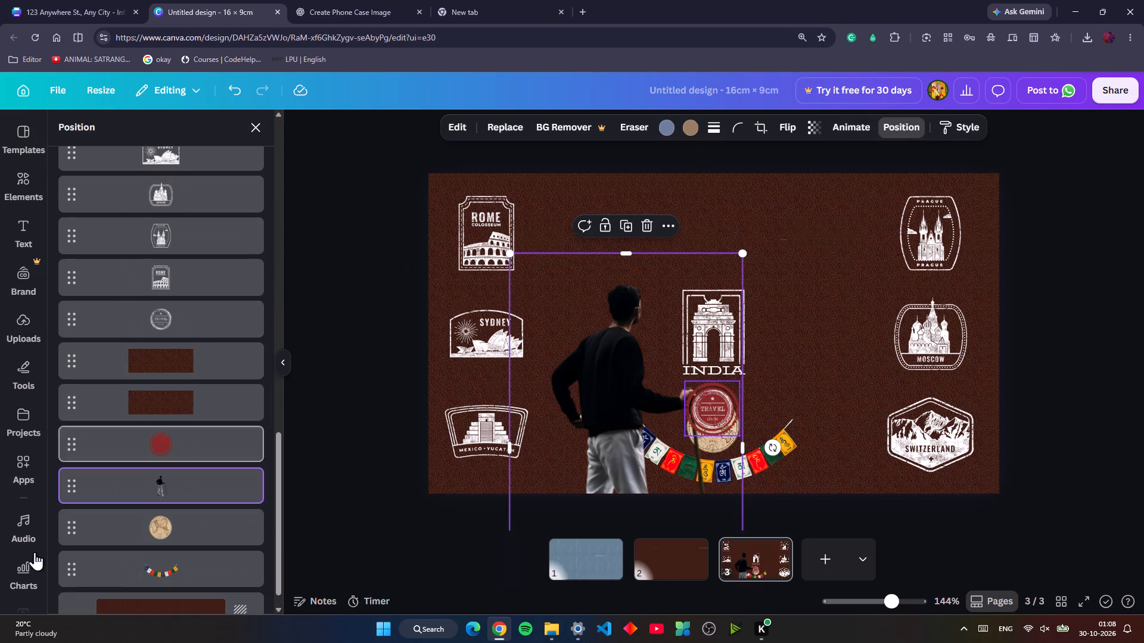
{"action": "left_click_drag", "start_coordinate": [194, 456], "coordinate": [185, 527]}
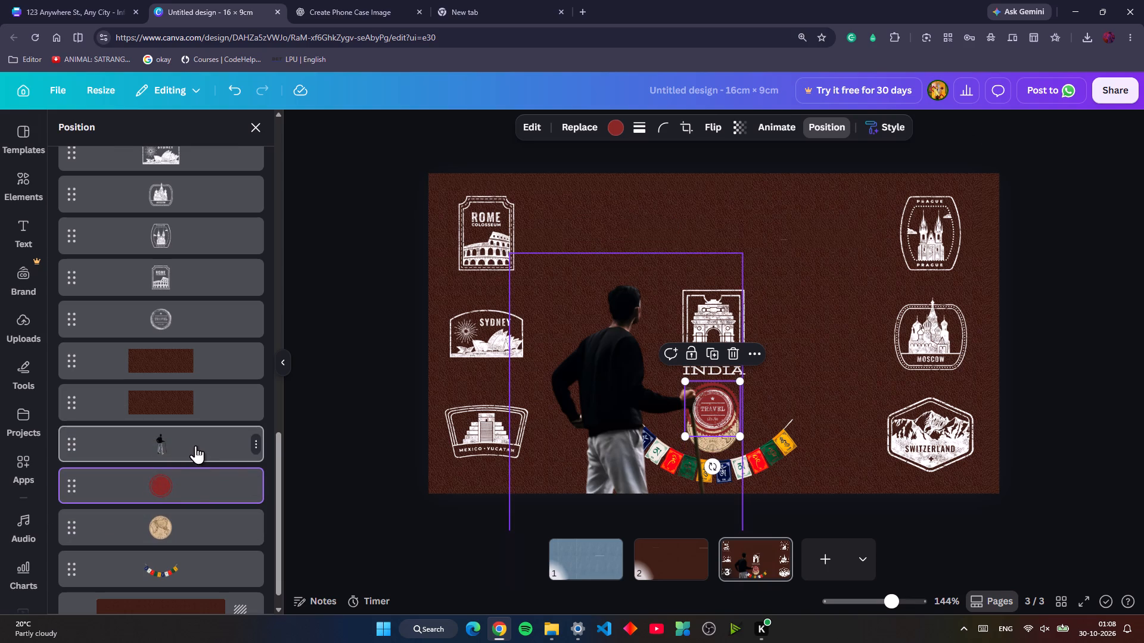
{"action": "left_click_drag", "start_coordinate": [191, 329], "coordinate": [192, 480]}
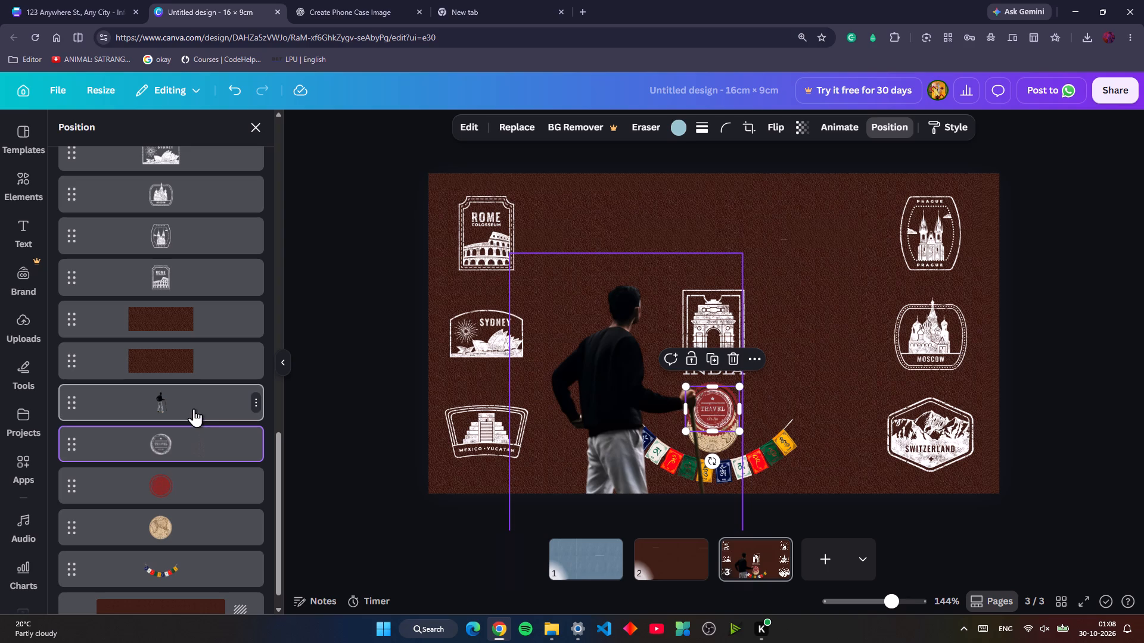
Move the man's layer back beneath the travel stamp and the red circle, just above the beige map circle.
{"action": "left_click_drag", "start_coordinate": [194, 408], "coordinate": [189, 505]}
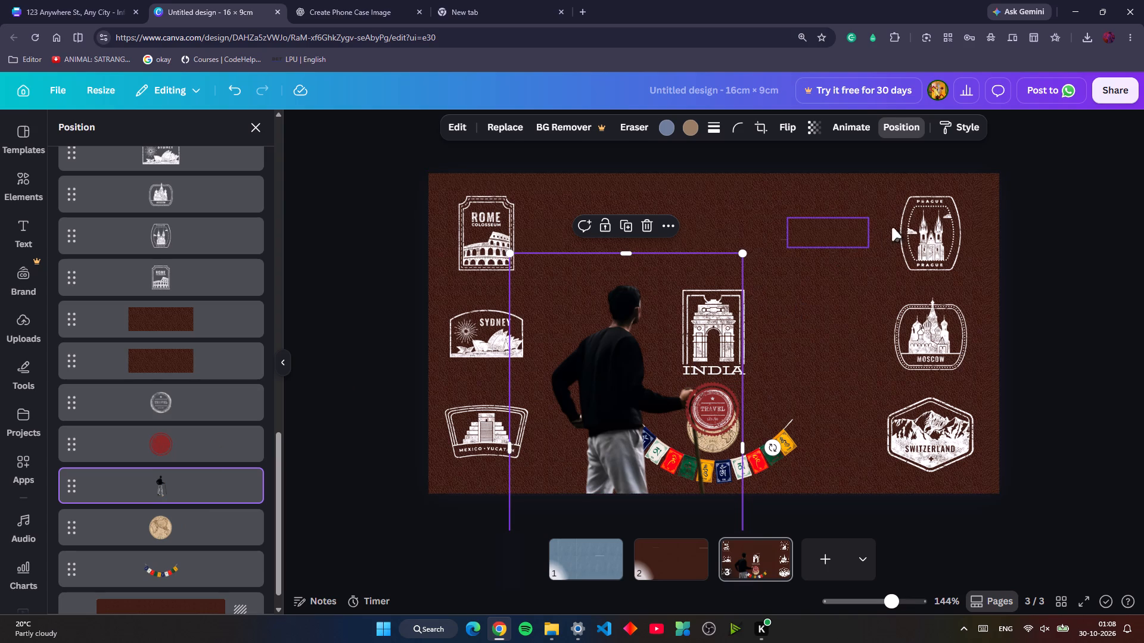
Adjust the Prague badge's texture by setting its sharpness to 10.
{"action": "left_click", "coordinate": [919, 223]}
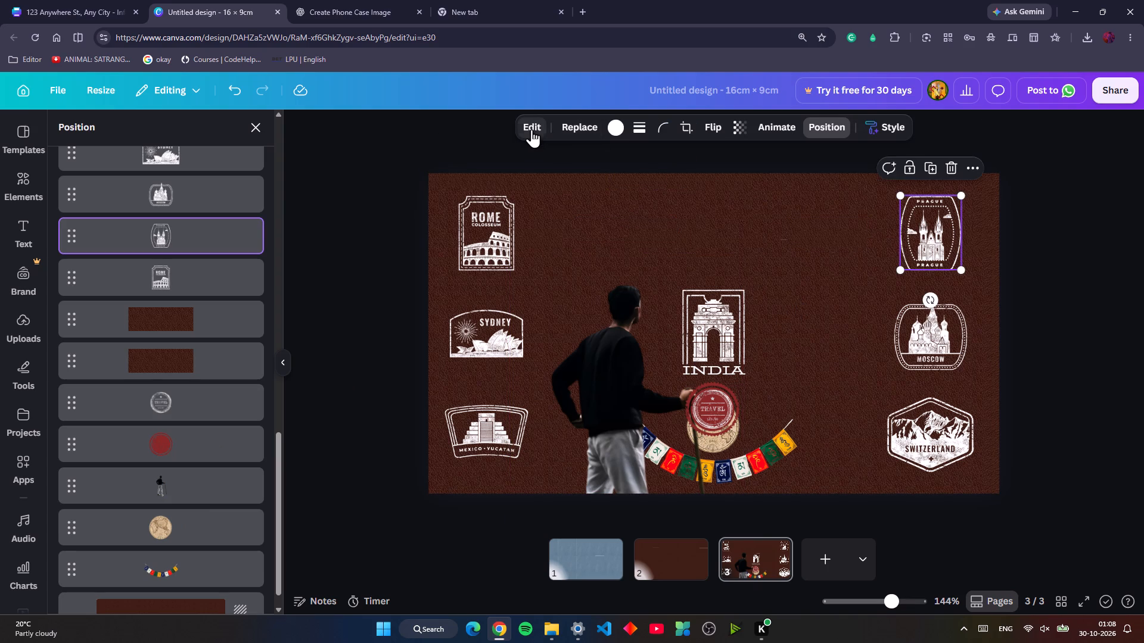
{"action": "left_click", "coordinate": [531, 129]}
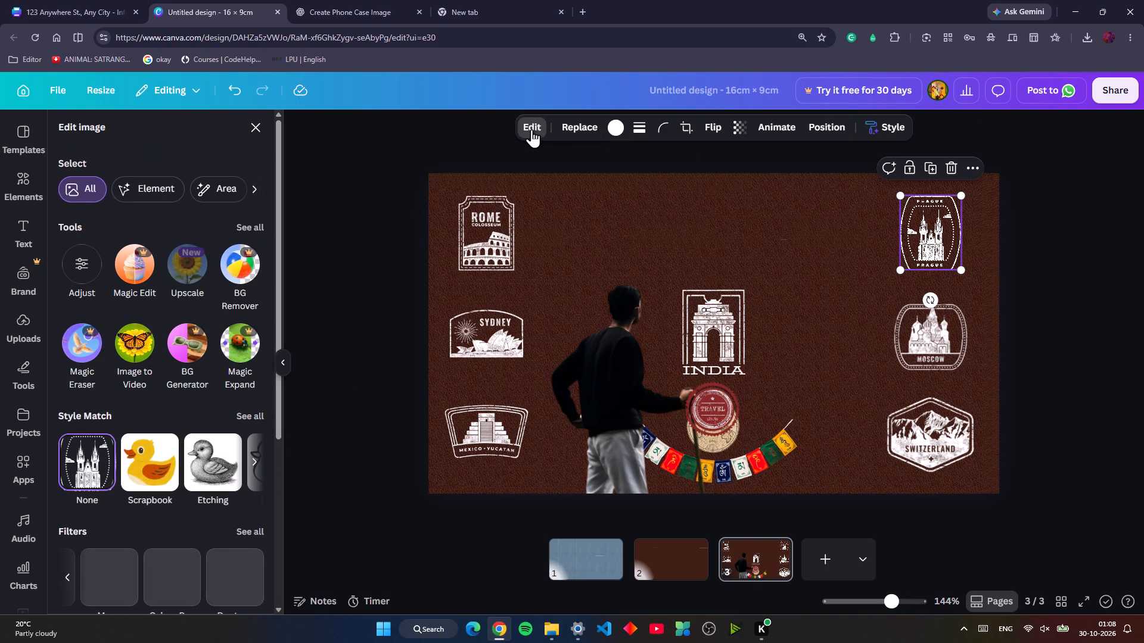
{"action": "left_click", "coordinate": [72, 260]}
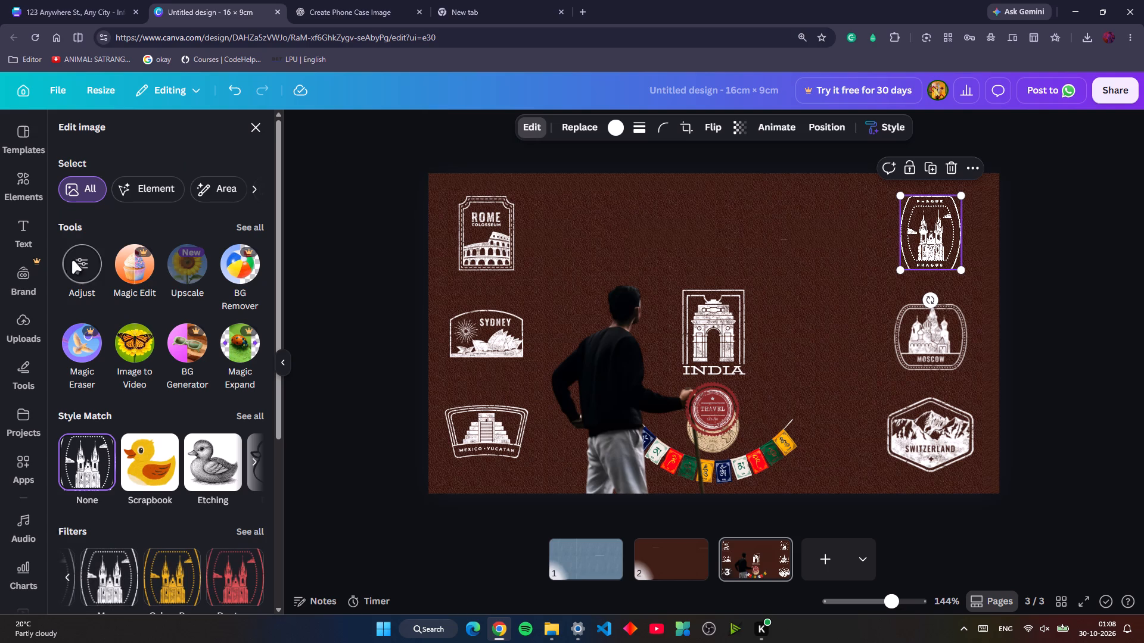
{"action": "scroll", "coordinate": [93, 292], "scroll_direction": "down", "scroll_amount": 4}
{"action": "scroll", "coordinate": [117, 463], "scroll_direction": "down", "scroll_amount": 2}
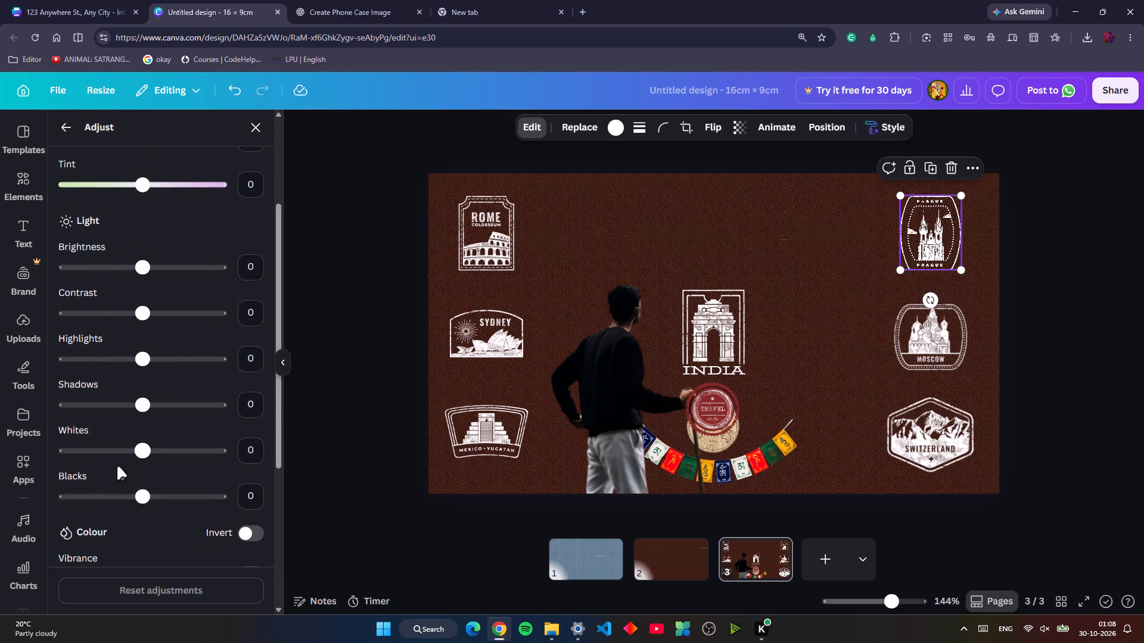
{"action": "scroll", "coordinate": [117, 466], "scroll_direction": "down", "scroll_amount": 7}
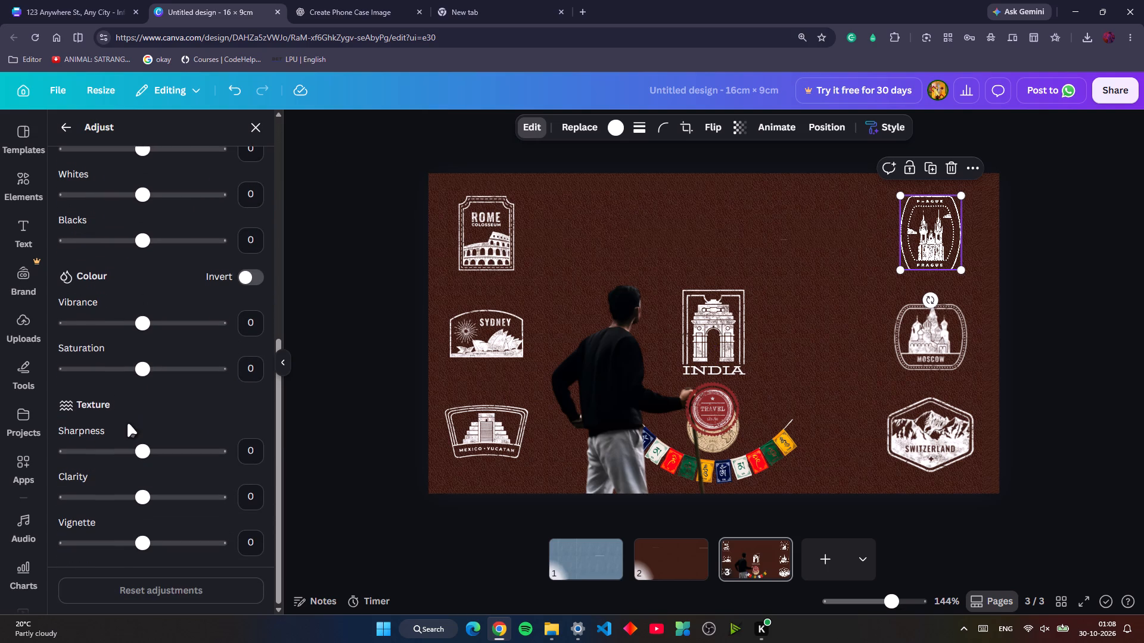
{"action": "scroll", "coordinate": [132, 495], "scroll_direction": "down", "scroll_amount": 2}
{"action": "left_click_drag", "start_coordinate": [138, 452], "coordinate": [225, 454]}
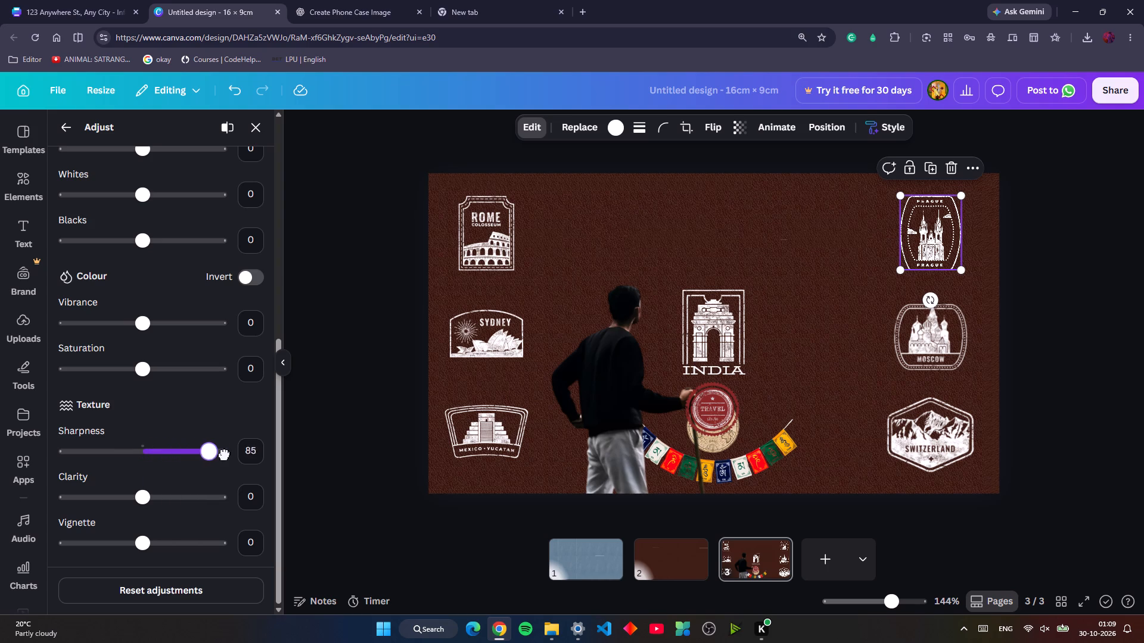
{"action": "left_click_drag", "start_coordinate": [225, 454], "coordinate": [140, 481]}
{"action": "left_click", "coordinate": [254, 455]}
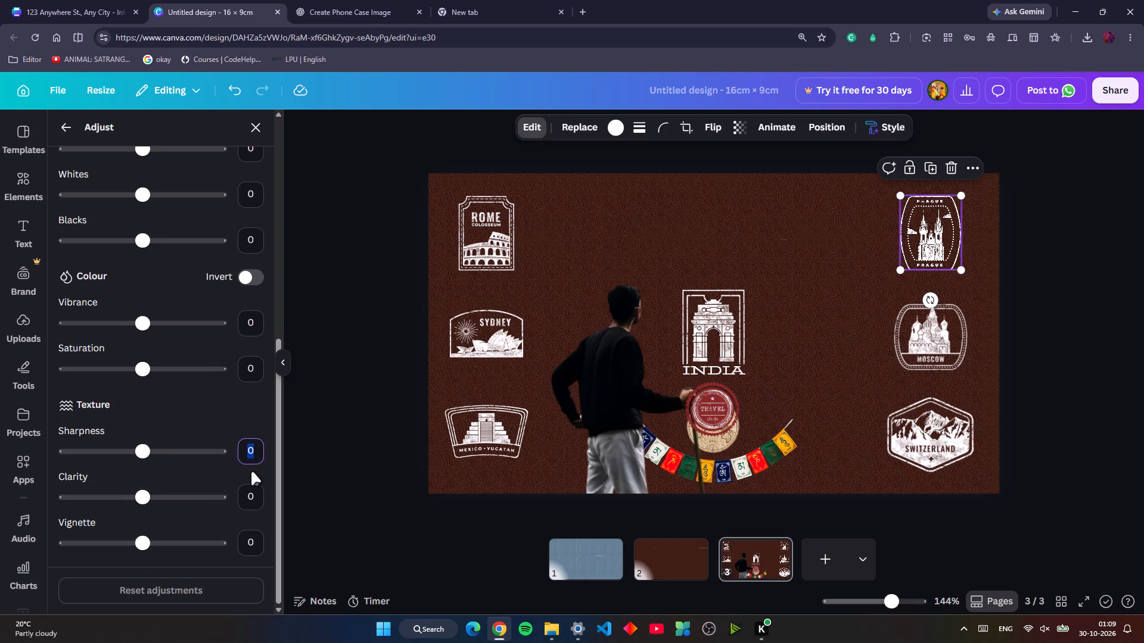
{"action": "type", "text": "10"}
{"action": "key", "text": "Return"}
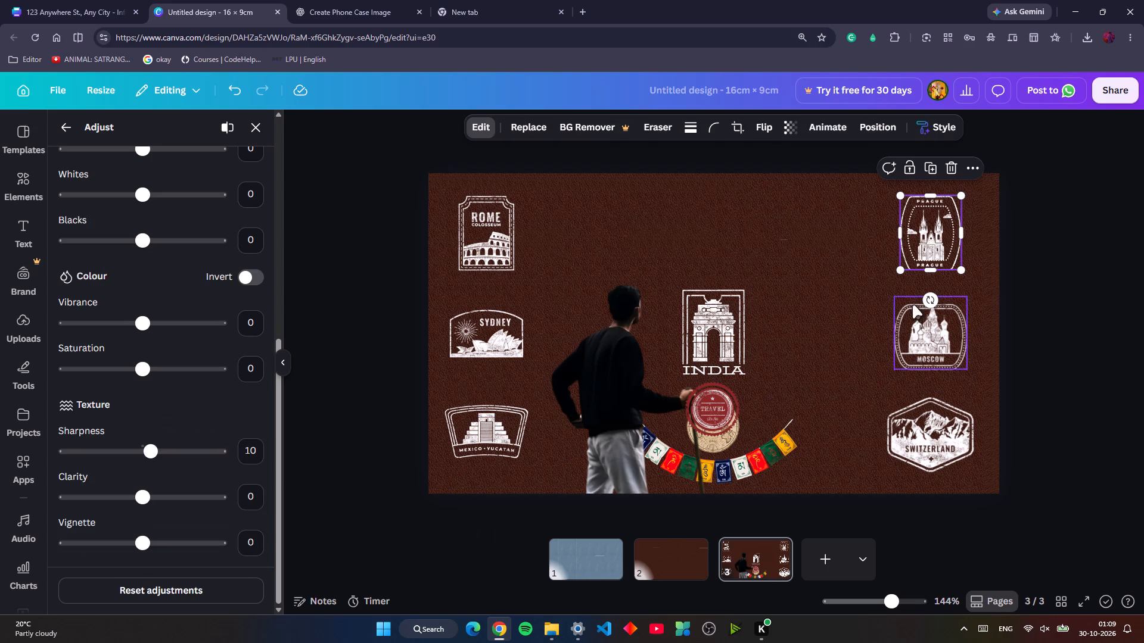
Set the Moscow badge's sharpness to 10.
{"action": "left_click", "coordinate": [944, 329]}
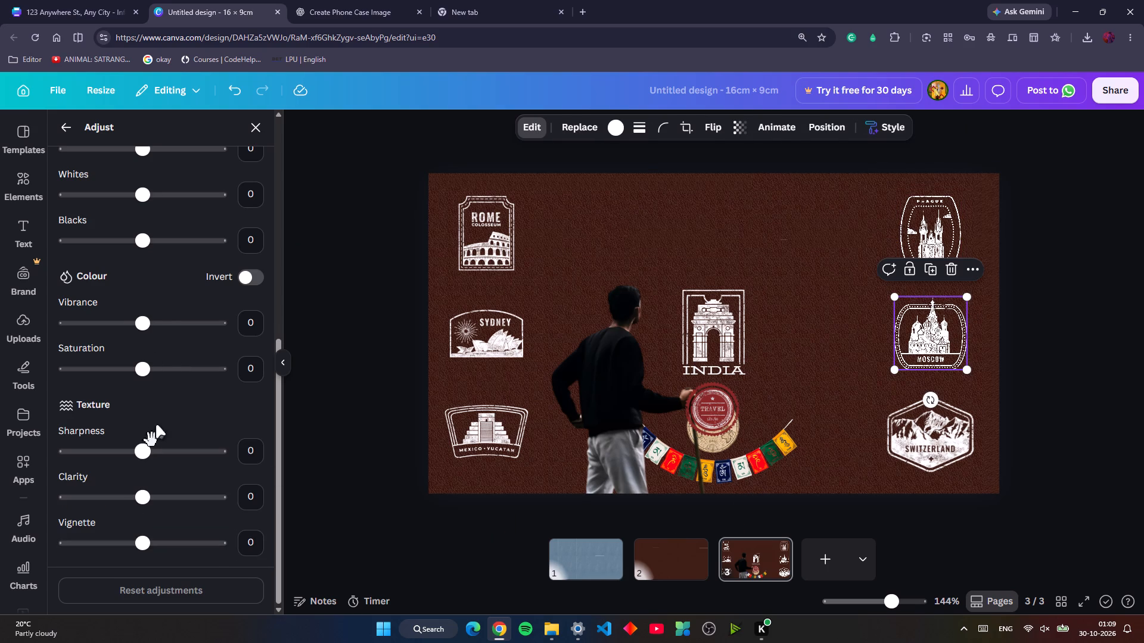
{"action": "scroll", "coordinate": [212, 482], "scroll_direction": "down", "scroll_amount": 4}
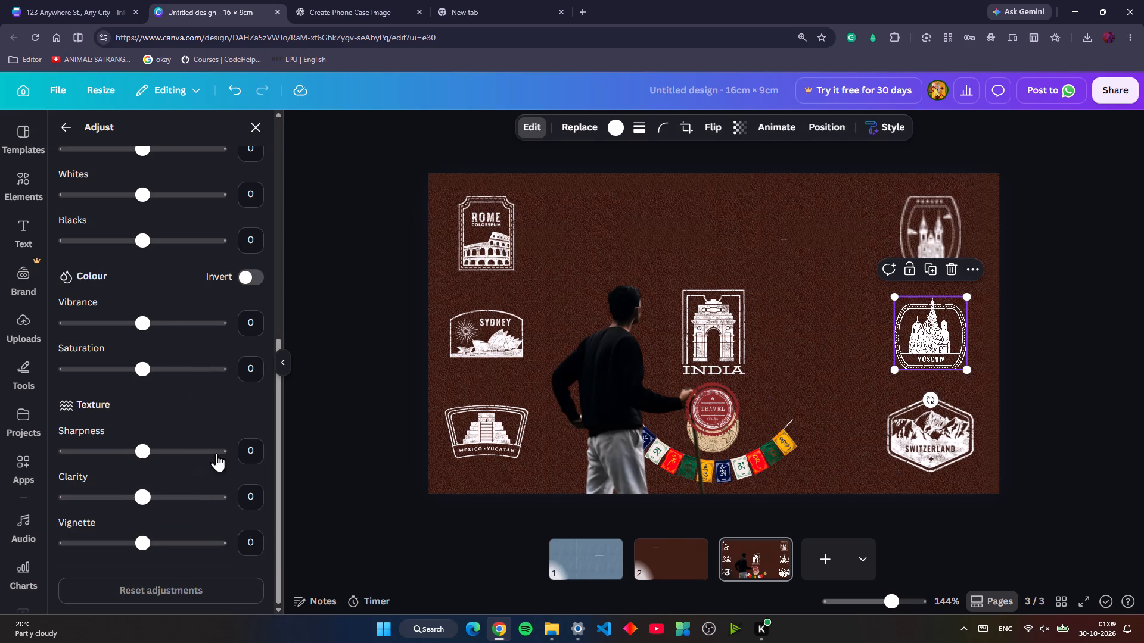
{"action": "left_click", "coordinate": [255, 451]}
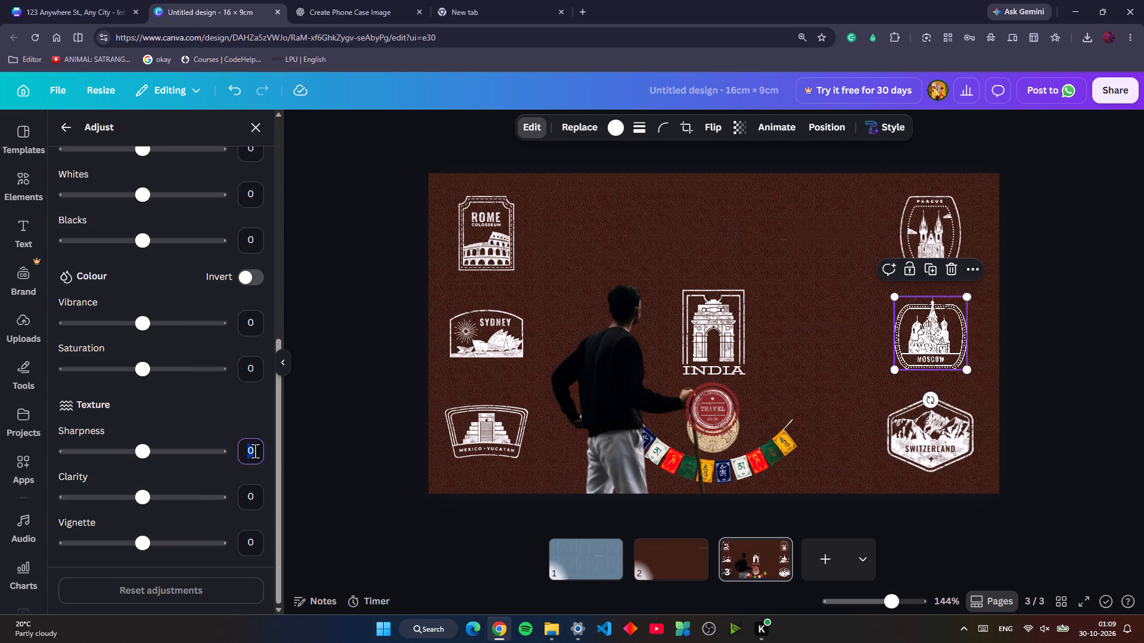
{"action": "type", "text": "10"}
{"action": "key", "text": "Return"}
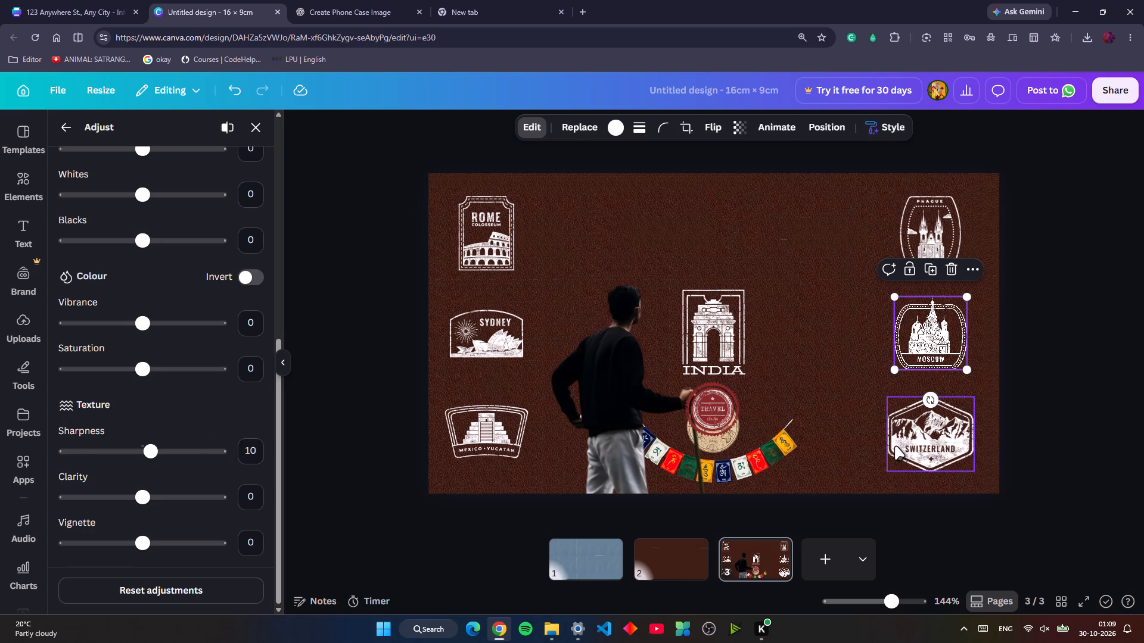
Set the Switzerland badge's sharpness to 10 and leave the image adjustments.
{"action": "left_click", "coordinate": [911, 452]}
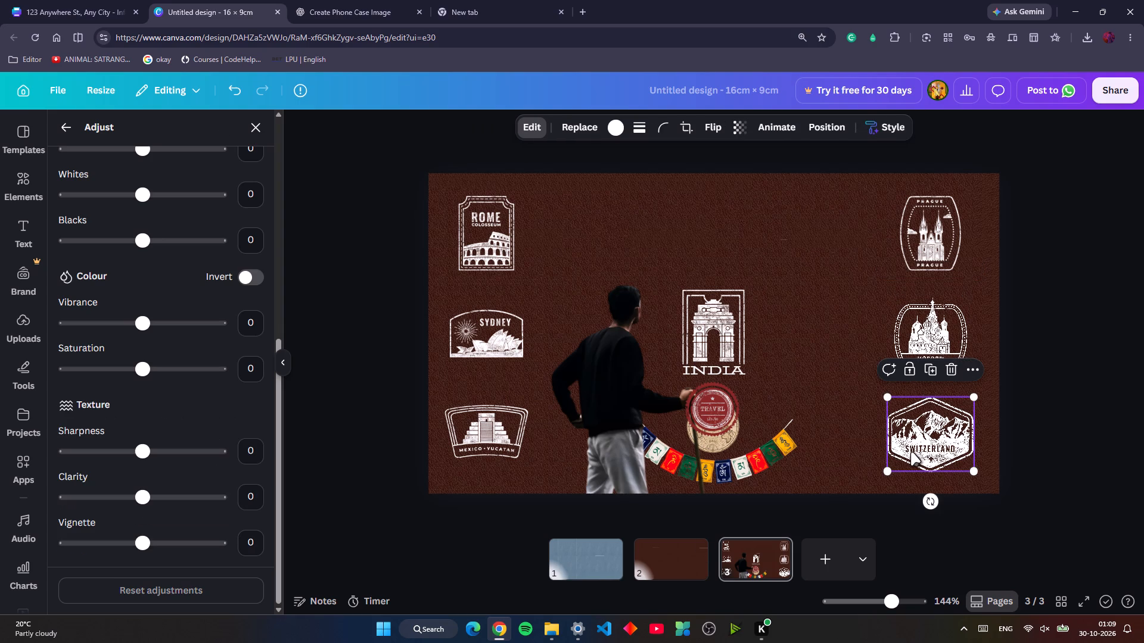
{"action": "left_click", "coordinate": [259, 453]}
{"action": "type", "text": "10"}
{"action": "key", "text": "Return"}
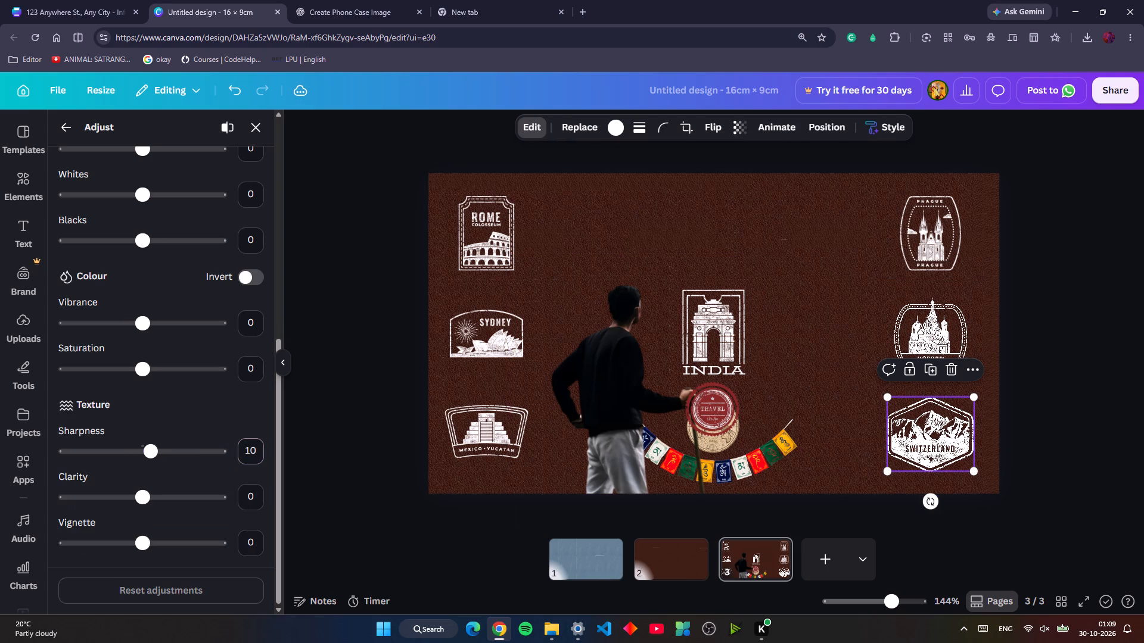
{"action": "left_click", "coordinate": [1044, 411]}
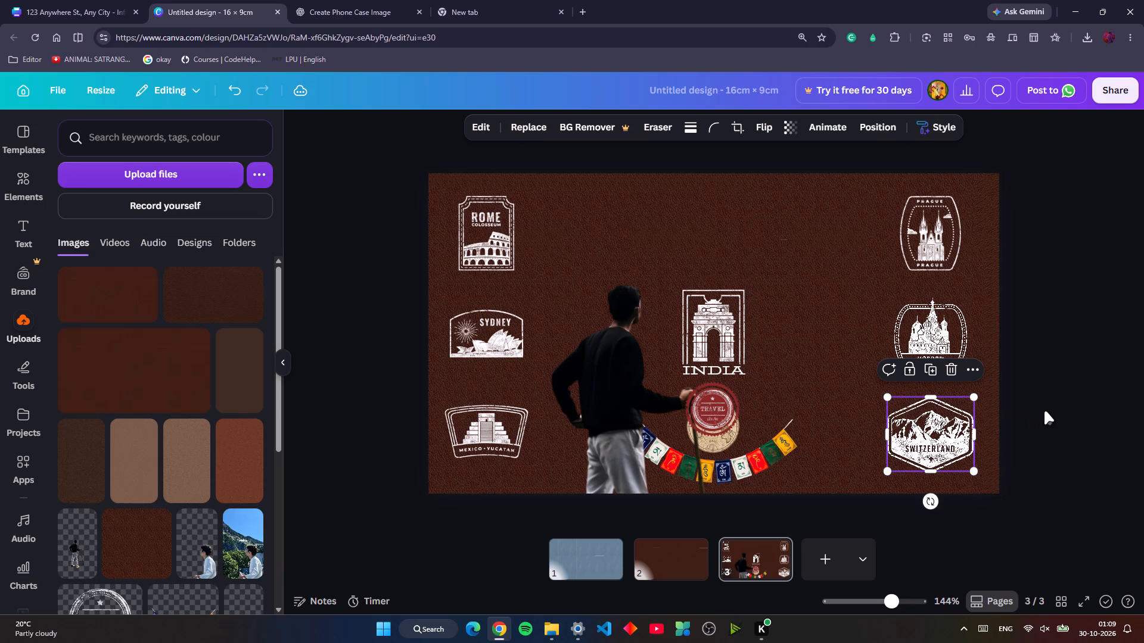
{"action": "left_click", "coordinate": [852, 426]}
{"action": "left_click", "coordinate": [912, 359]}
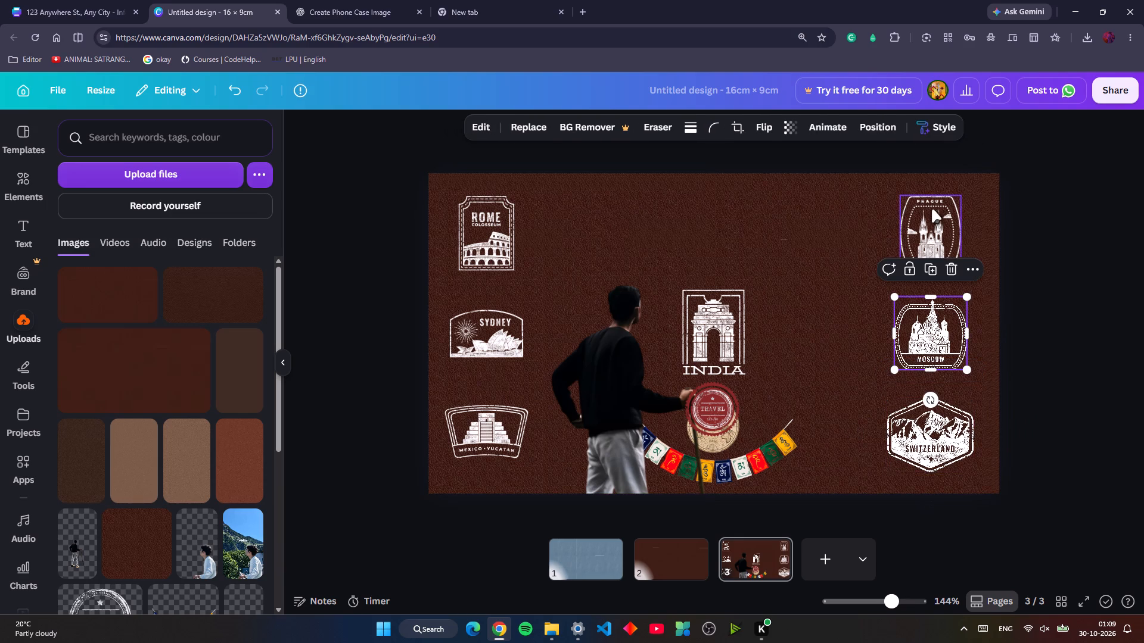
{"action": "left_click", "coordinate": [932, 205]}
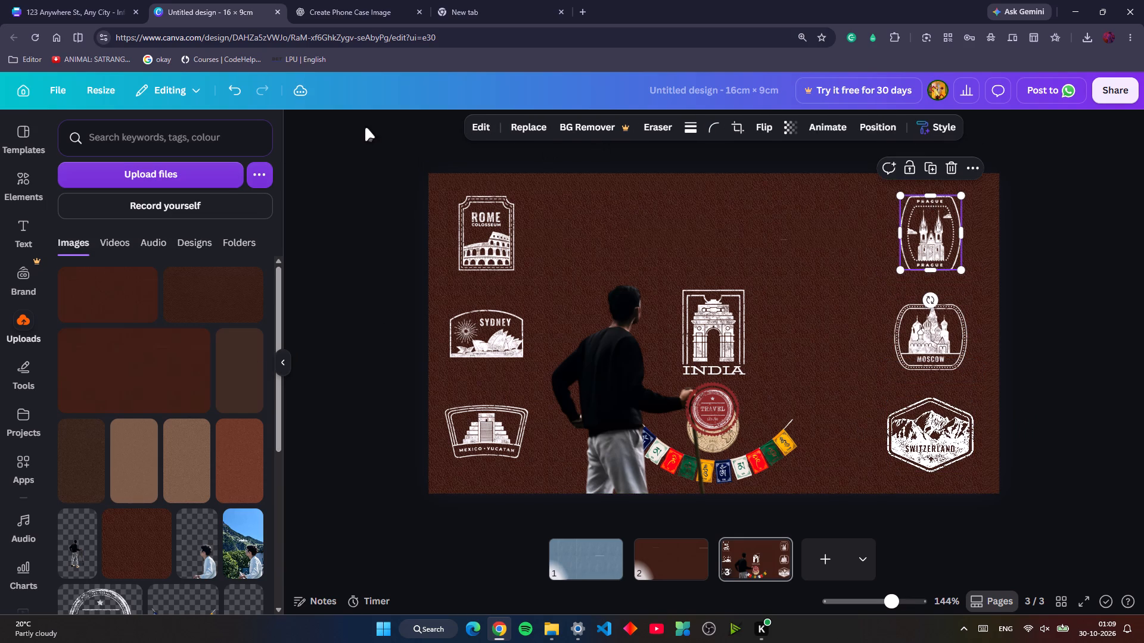
Set the Mexico-Yucatan badge's texture sharpness to 10.
{"action": "left_click", "coordinate": [489, 131]}
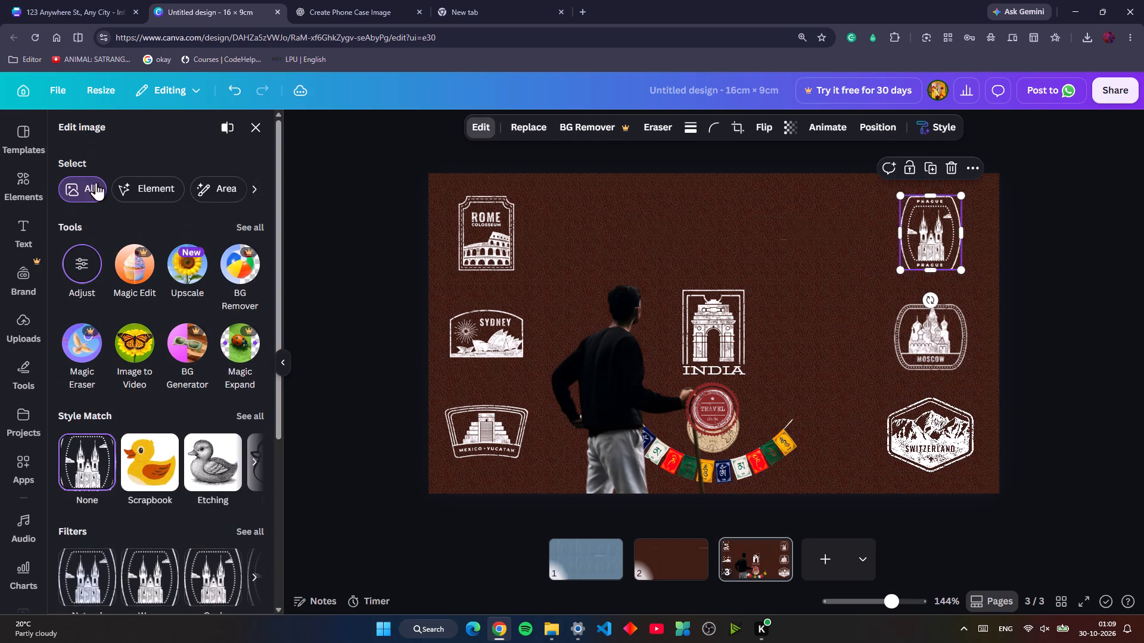
{"action": "left_click", "coordinate": [74, 241]}
{"action": "left_click", "coordinate": [81, 255]}
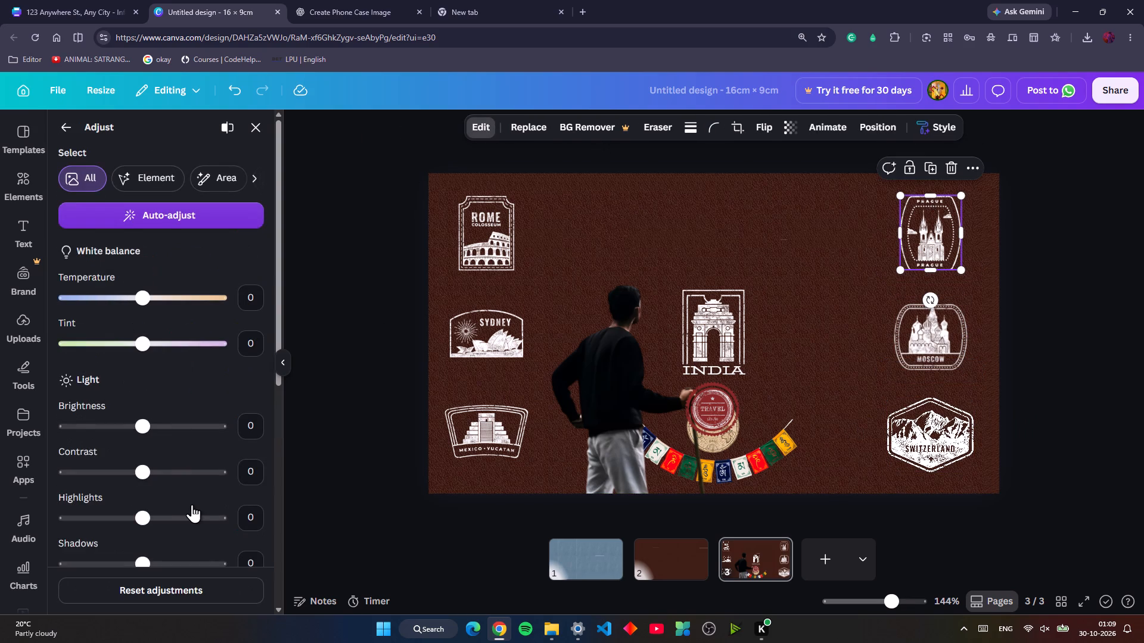
{"action": "scroll", "coordinate": [192, 504], "scroll_direction": "down", "scroll_amount": 15}
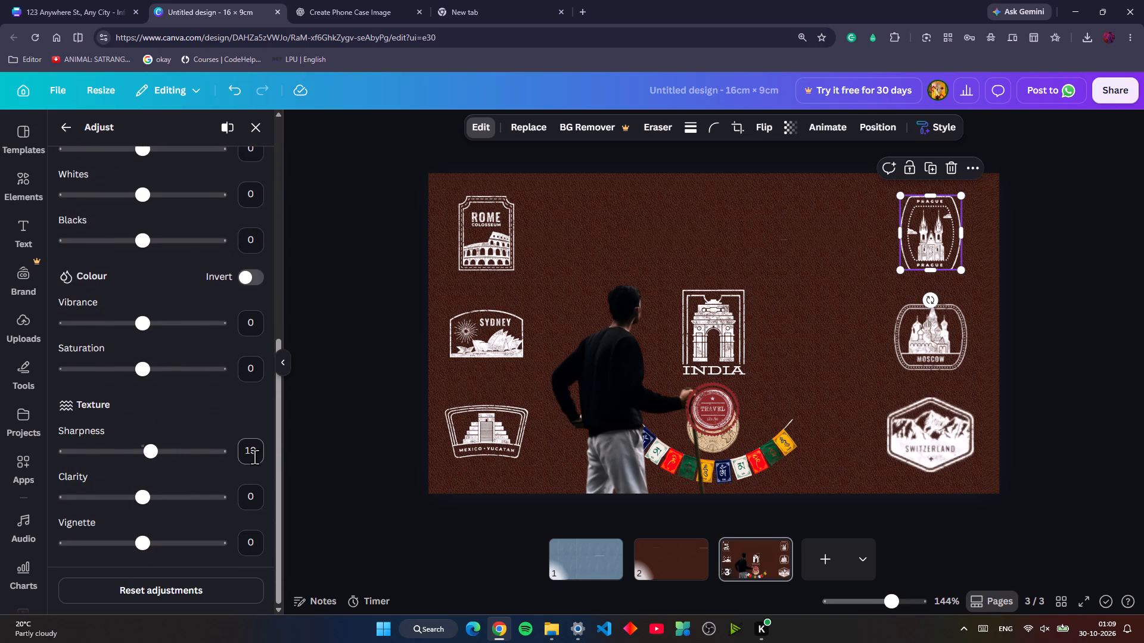
{"action": "left_click", "coordinate": [472, 424]}
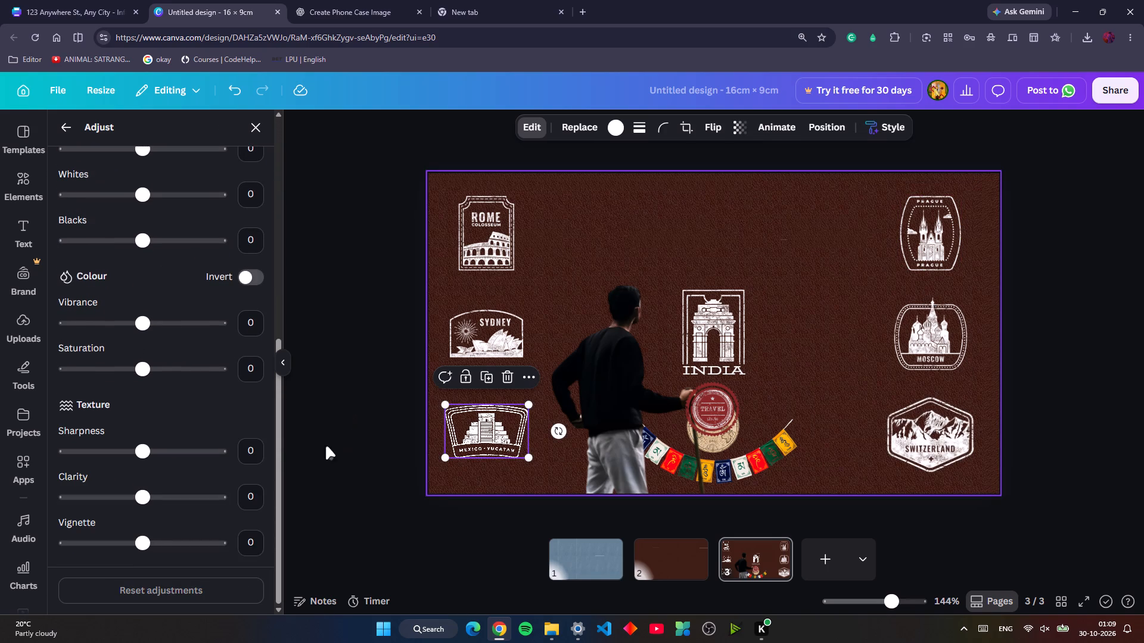
{"action": "left_click", "coordinate": [251, 451]}
{"action": "type", "text": "10"}
{"action": "key", "text": "Return"}
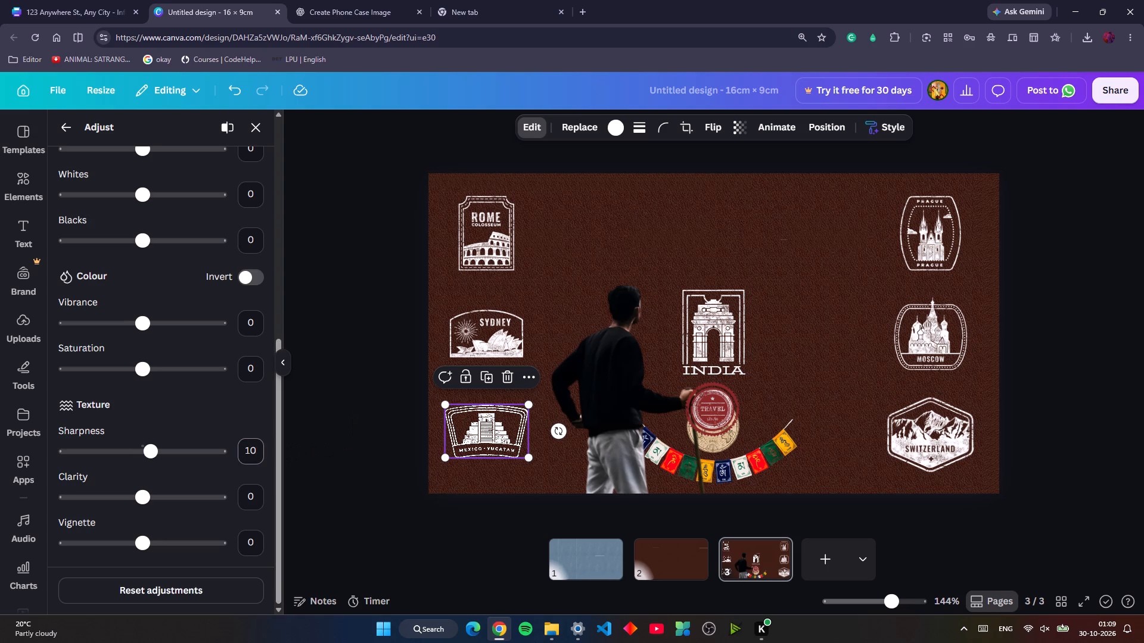
Set the Sydney badge's texture sharpness to 10.
{"action": "left_click", "coordinate": [466, 339]}
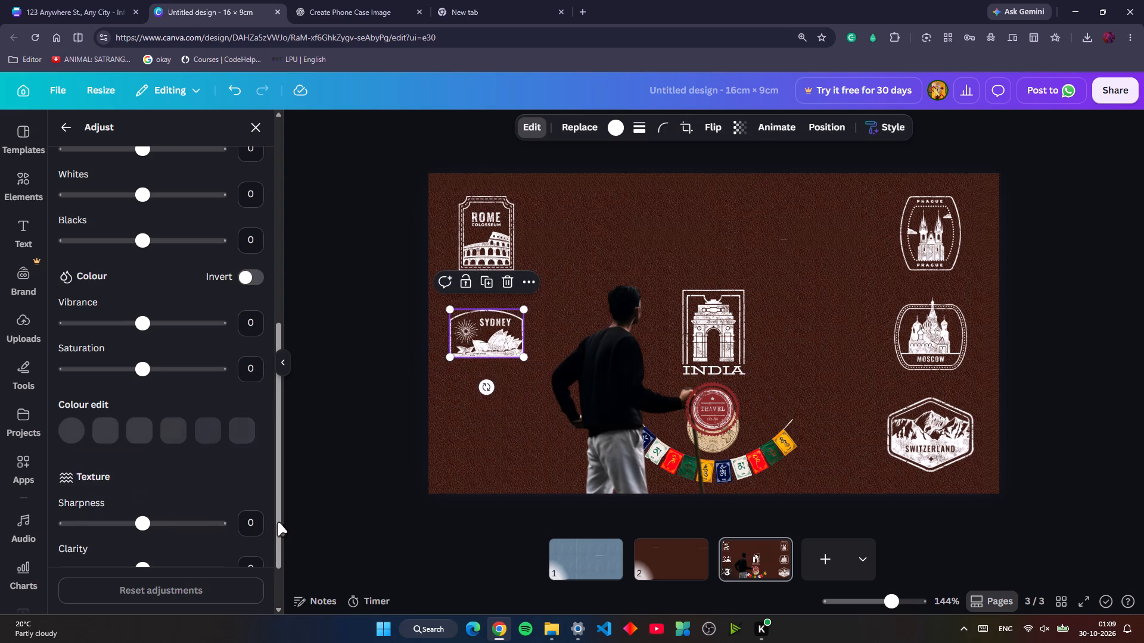
{"action": "scroll", "coordinate": [272, 523], "scroll_direction": "down", "scroll_amount": 5}
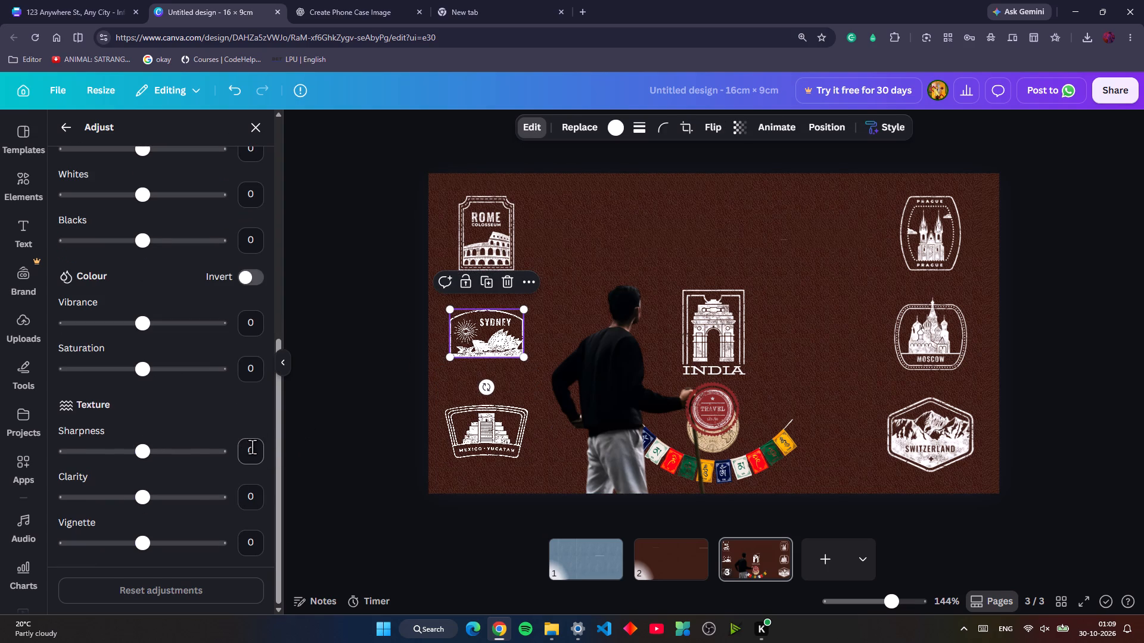
{"action": "left_click", "coordinate": [252, 447]}
{"action": "type", "text": "10"}
{"action": "key", "text": "Return"}
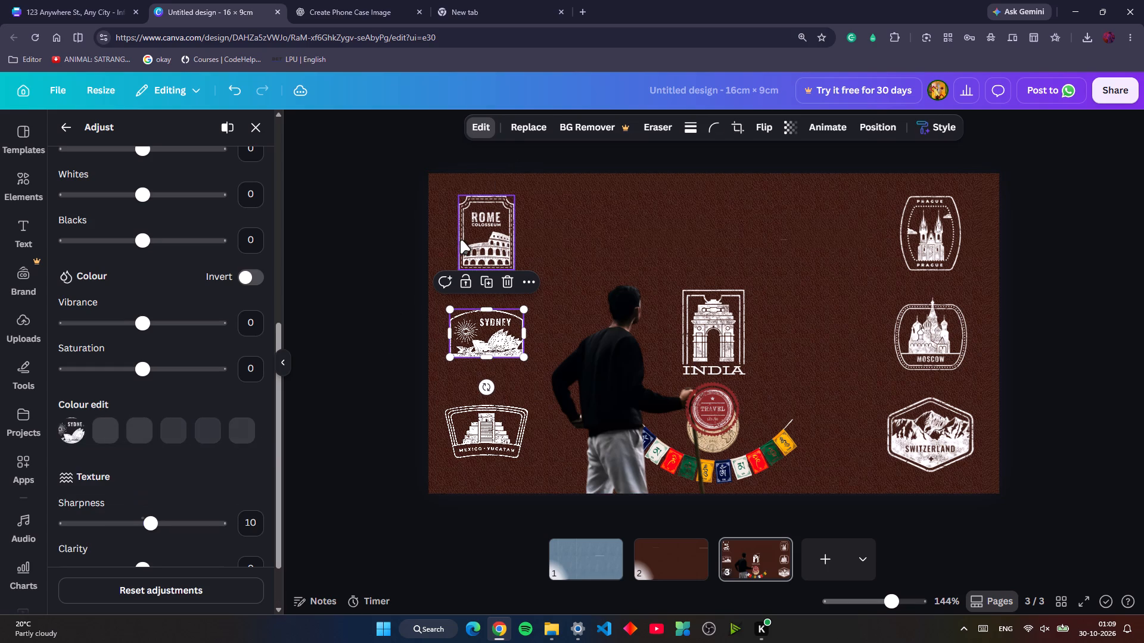
Set the Rome Colosseum badge's sharpness to 10 and leave the image adjustments.
{"action": "left_click", "coordinate": [461, 240]}
{"action": "scroll", "coordinate": [201, 436], "scroll_direction": "down", "scroll_amount": 6}
{"action": "left_click", "coordinate": [253, 447]}
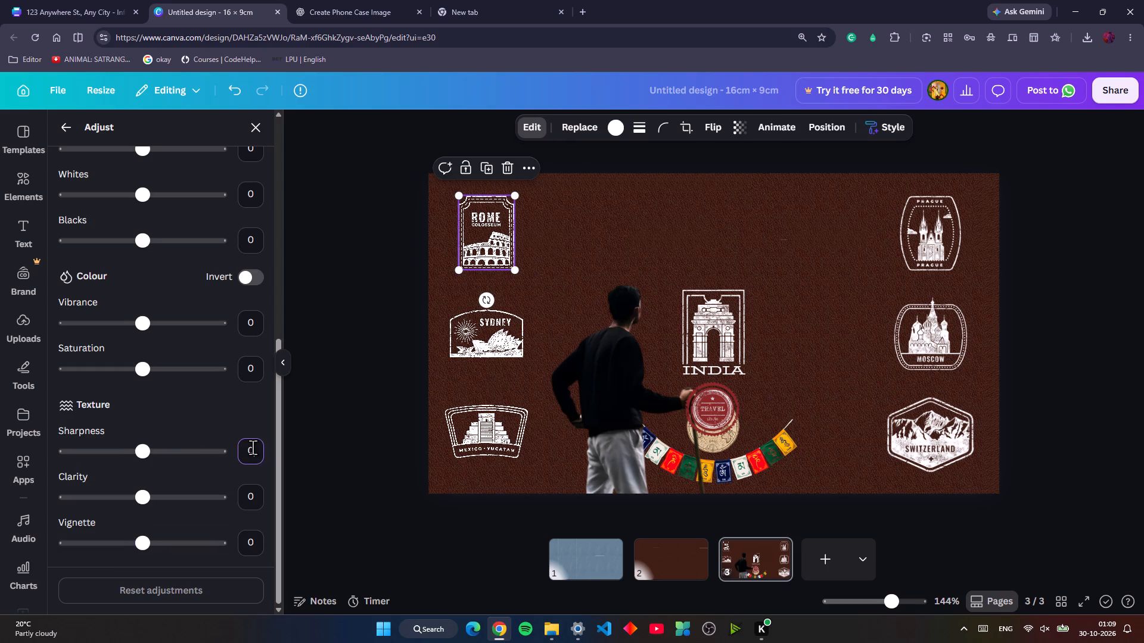
{"action": "type", "text": "10"}
{"action": "key", "text": "Return"}
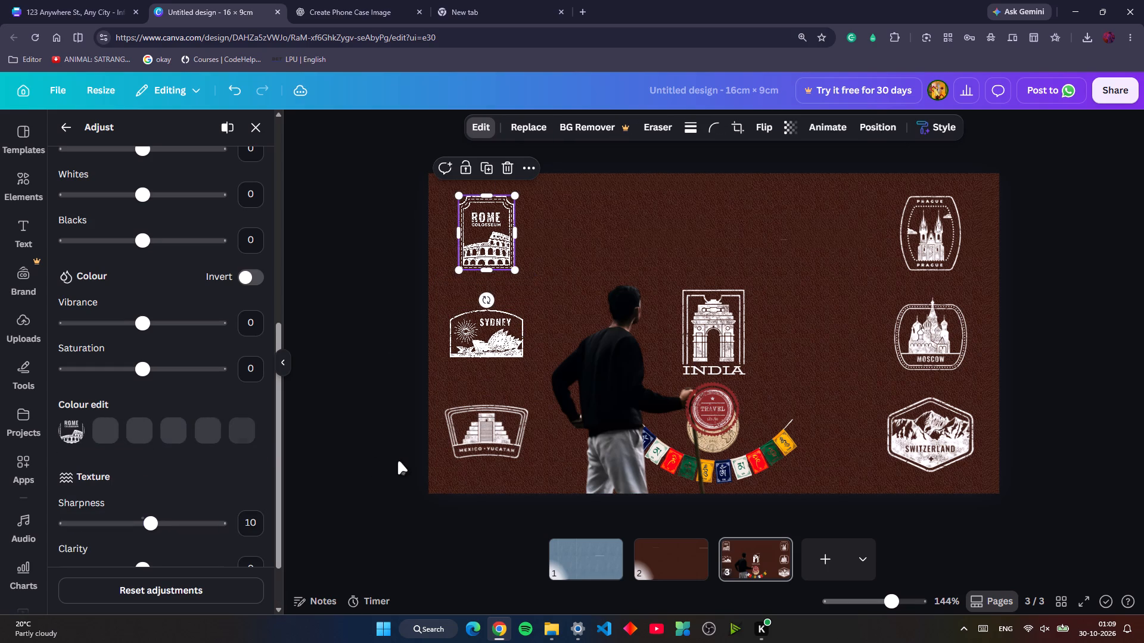
{"action": "left_click", "coordinate": [344, 461]}
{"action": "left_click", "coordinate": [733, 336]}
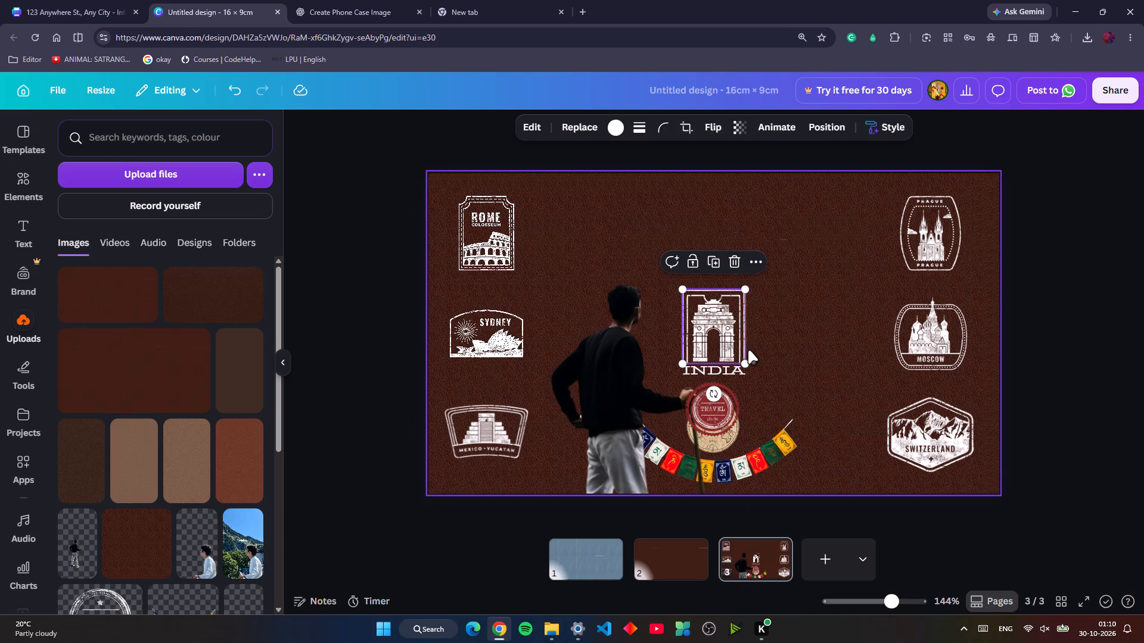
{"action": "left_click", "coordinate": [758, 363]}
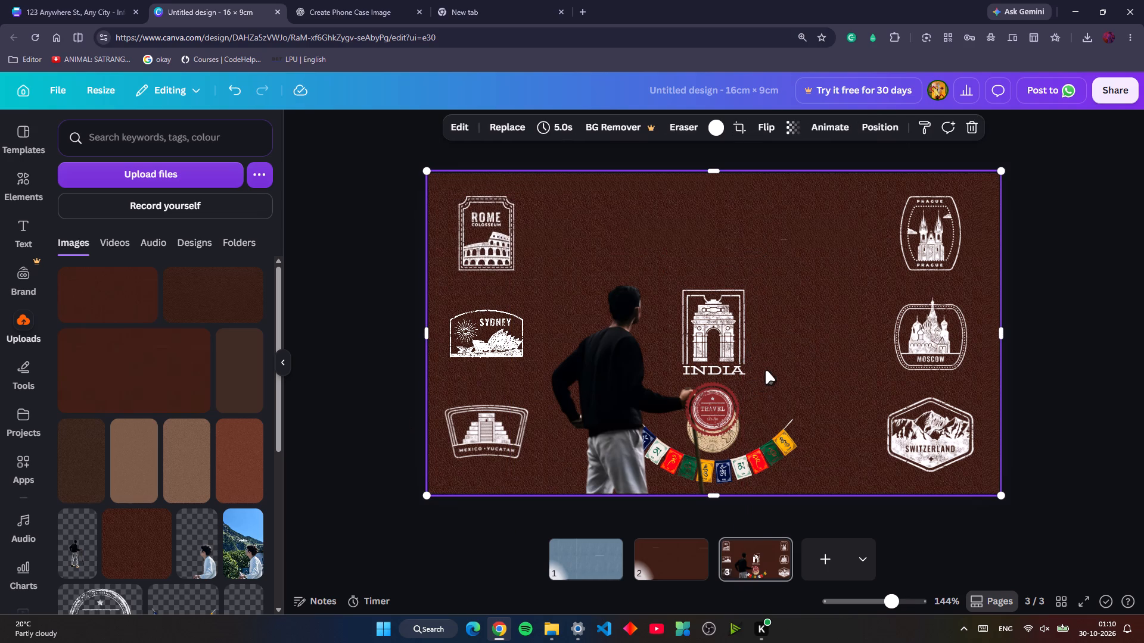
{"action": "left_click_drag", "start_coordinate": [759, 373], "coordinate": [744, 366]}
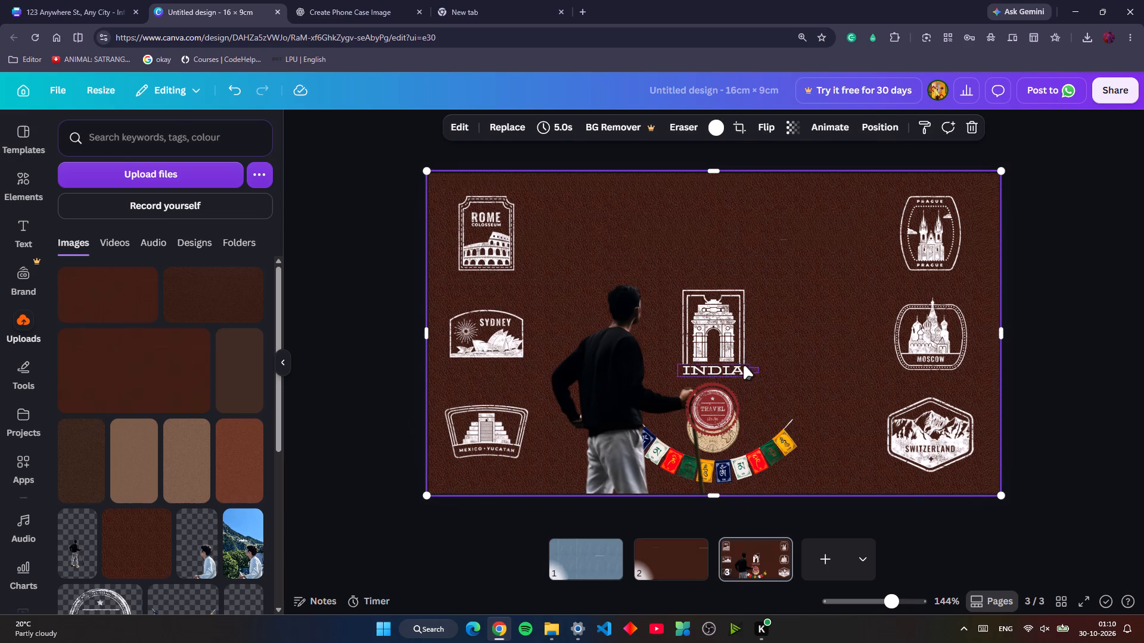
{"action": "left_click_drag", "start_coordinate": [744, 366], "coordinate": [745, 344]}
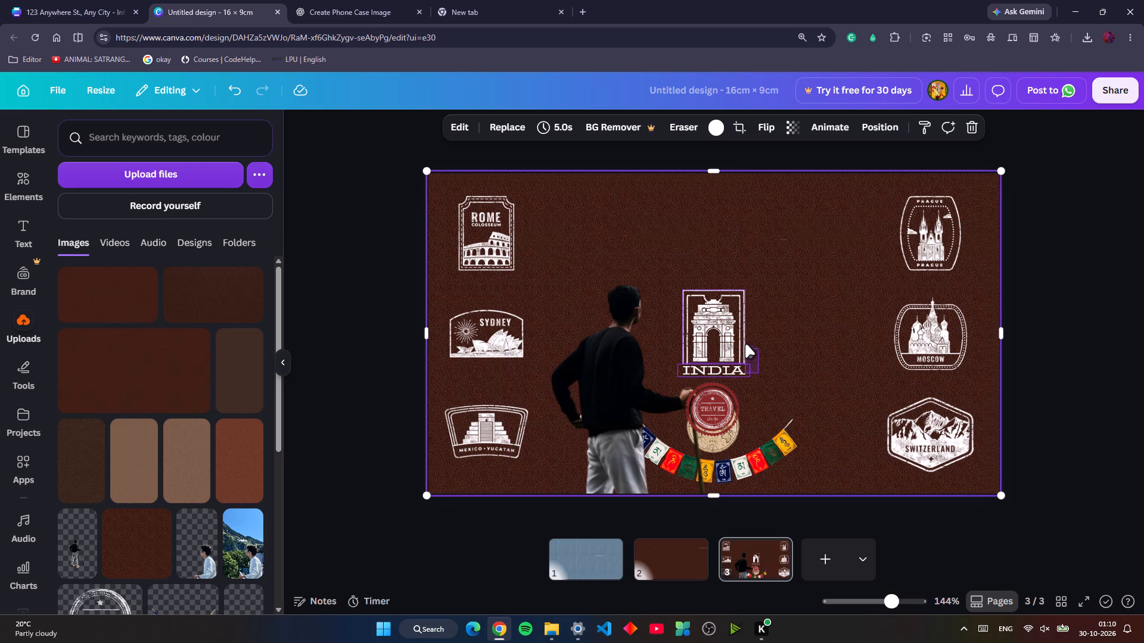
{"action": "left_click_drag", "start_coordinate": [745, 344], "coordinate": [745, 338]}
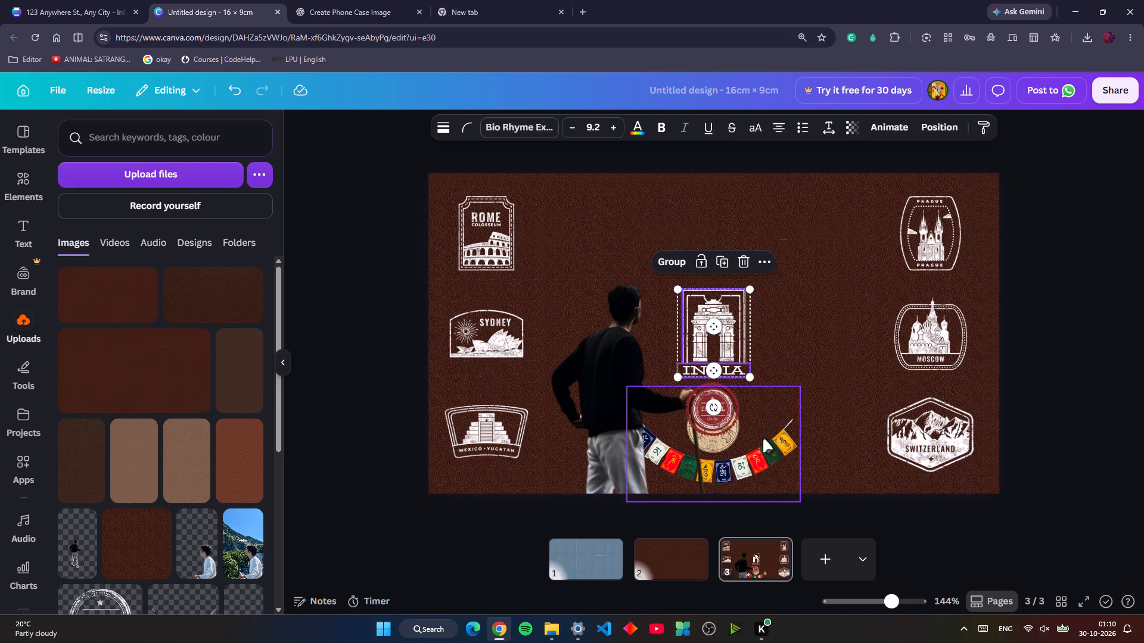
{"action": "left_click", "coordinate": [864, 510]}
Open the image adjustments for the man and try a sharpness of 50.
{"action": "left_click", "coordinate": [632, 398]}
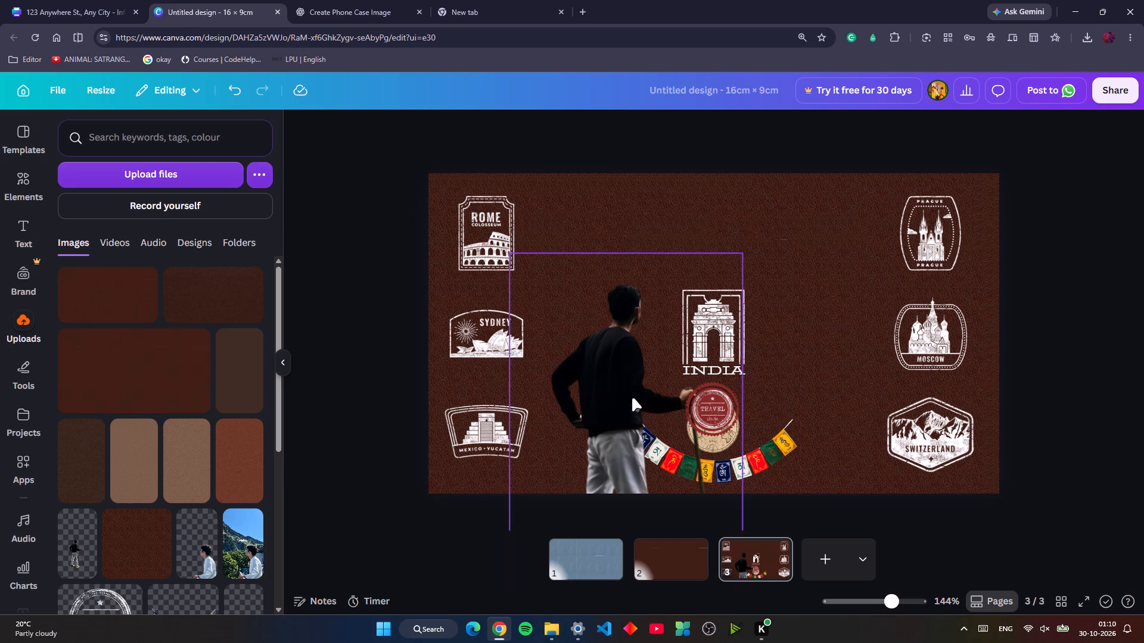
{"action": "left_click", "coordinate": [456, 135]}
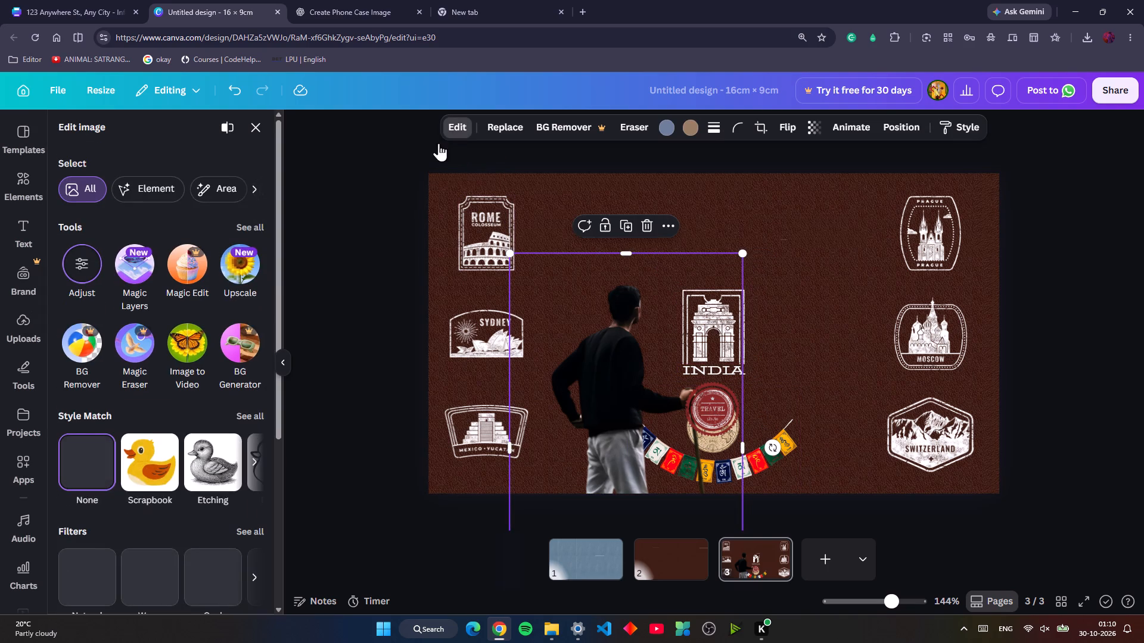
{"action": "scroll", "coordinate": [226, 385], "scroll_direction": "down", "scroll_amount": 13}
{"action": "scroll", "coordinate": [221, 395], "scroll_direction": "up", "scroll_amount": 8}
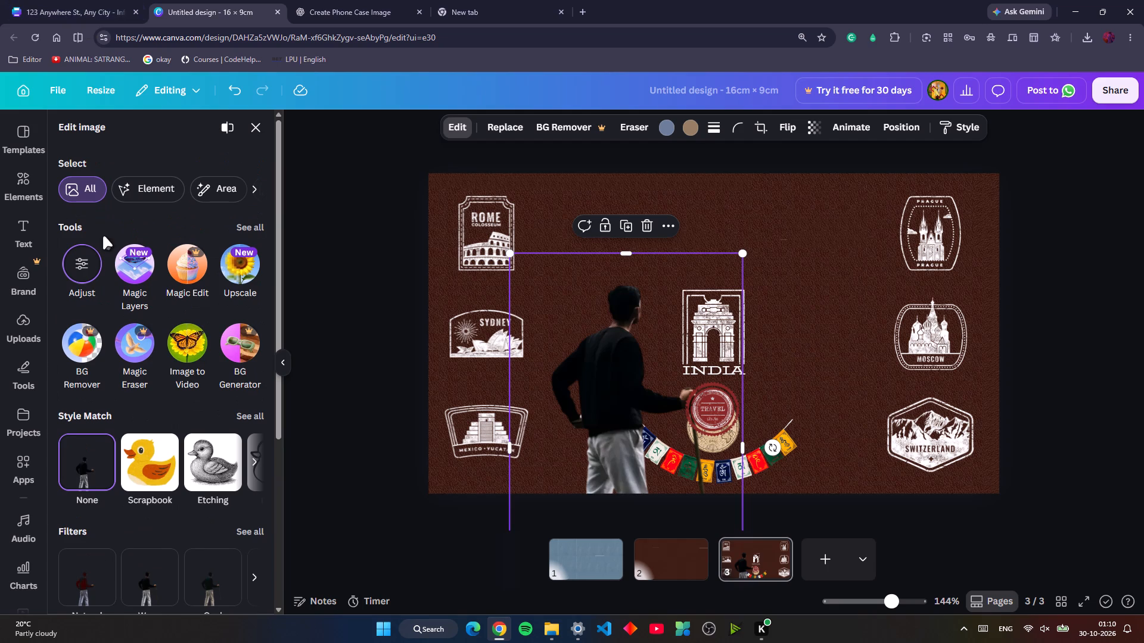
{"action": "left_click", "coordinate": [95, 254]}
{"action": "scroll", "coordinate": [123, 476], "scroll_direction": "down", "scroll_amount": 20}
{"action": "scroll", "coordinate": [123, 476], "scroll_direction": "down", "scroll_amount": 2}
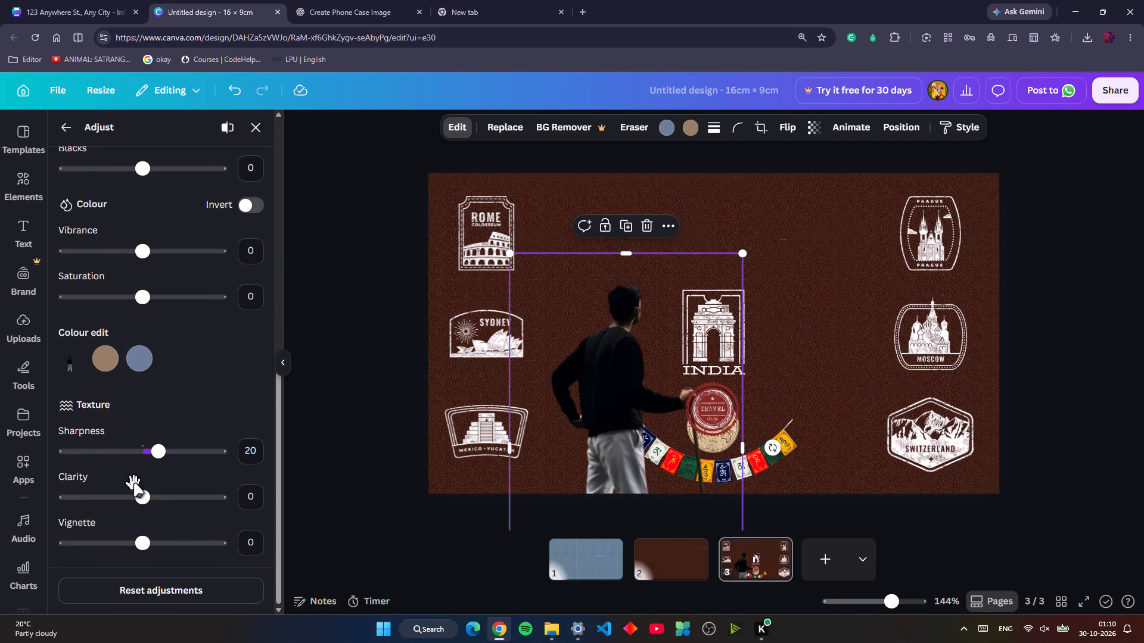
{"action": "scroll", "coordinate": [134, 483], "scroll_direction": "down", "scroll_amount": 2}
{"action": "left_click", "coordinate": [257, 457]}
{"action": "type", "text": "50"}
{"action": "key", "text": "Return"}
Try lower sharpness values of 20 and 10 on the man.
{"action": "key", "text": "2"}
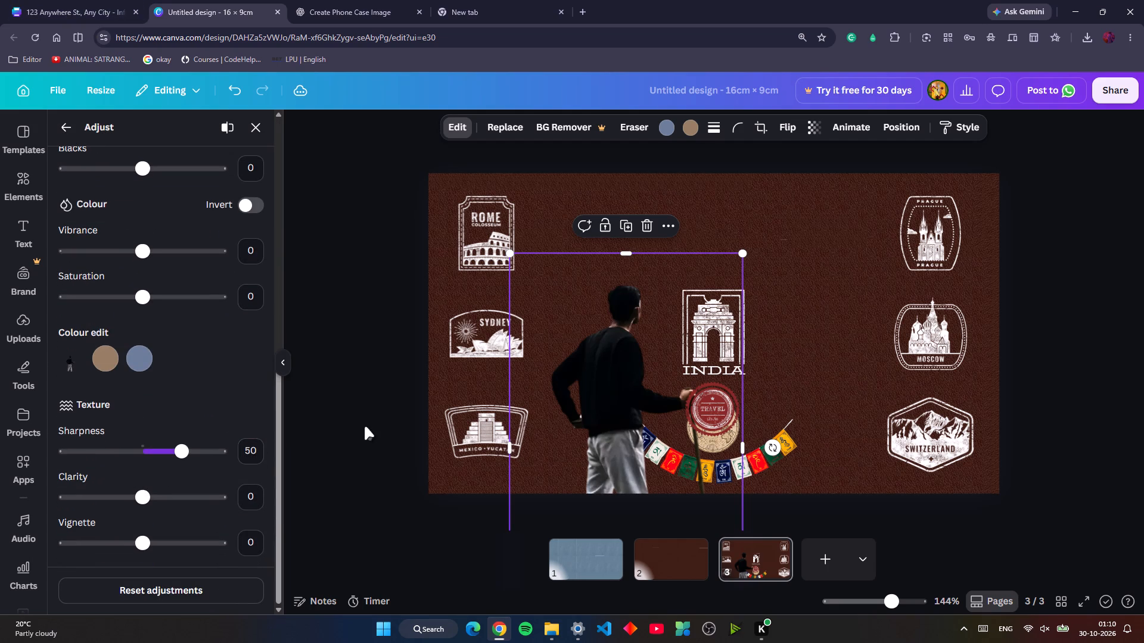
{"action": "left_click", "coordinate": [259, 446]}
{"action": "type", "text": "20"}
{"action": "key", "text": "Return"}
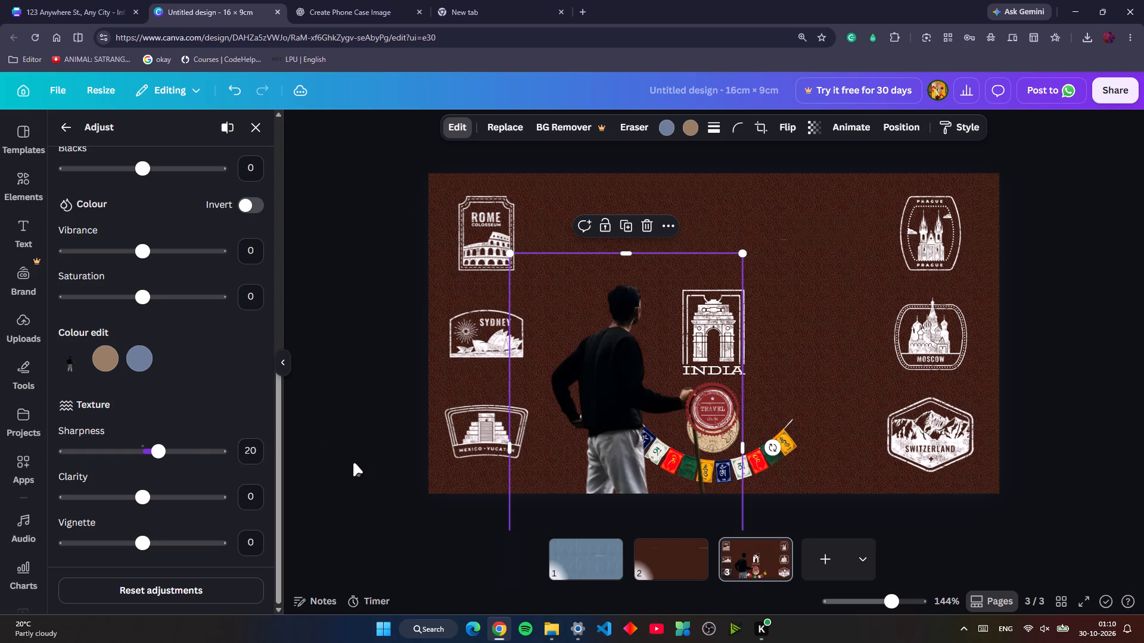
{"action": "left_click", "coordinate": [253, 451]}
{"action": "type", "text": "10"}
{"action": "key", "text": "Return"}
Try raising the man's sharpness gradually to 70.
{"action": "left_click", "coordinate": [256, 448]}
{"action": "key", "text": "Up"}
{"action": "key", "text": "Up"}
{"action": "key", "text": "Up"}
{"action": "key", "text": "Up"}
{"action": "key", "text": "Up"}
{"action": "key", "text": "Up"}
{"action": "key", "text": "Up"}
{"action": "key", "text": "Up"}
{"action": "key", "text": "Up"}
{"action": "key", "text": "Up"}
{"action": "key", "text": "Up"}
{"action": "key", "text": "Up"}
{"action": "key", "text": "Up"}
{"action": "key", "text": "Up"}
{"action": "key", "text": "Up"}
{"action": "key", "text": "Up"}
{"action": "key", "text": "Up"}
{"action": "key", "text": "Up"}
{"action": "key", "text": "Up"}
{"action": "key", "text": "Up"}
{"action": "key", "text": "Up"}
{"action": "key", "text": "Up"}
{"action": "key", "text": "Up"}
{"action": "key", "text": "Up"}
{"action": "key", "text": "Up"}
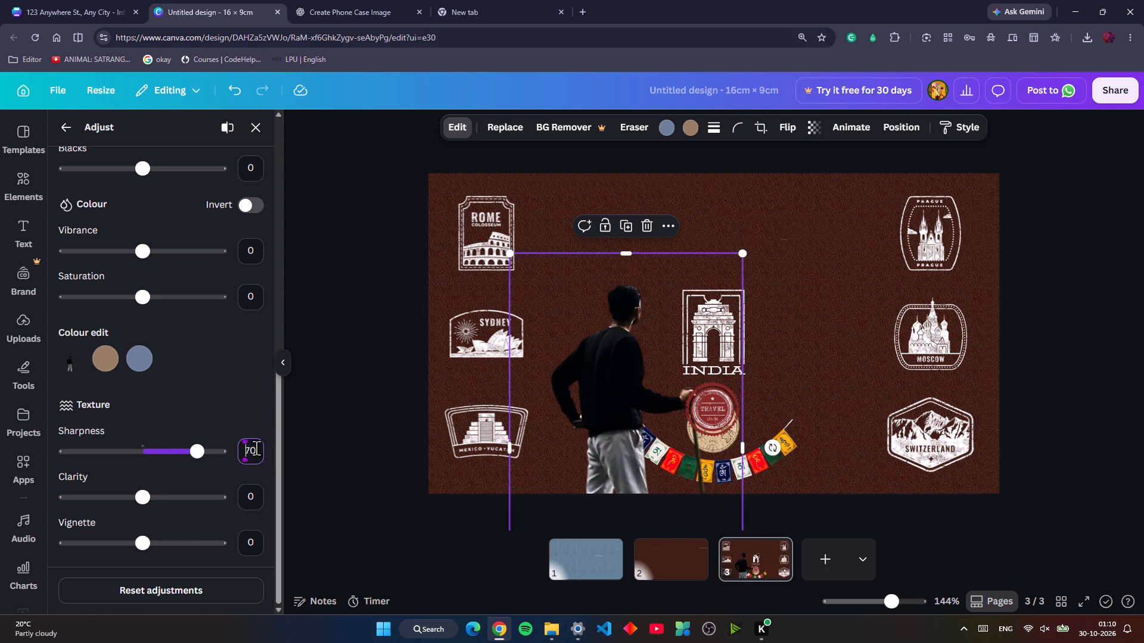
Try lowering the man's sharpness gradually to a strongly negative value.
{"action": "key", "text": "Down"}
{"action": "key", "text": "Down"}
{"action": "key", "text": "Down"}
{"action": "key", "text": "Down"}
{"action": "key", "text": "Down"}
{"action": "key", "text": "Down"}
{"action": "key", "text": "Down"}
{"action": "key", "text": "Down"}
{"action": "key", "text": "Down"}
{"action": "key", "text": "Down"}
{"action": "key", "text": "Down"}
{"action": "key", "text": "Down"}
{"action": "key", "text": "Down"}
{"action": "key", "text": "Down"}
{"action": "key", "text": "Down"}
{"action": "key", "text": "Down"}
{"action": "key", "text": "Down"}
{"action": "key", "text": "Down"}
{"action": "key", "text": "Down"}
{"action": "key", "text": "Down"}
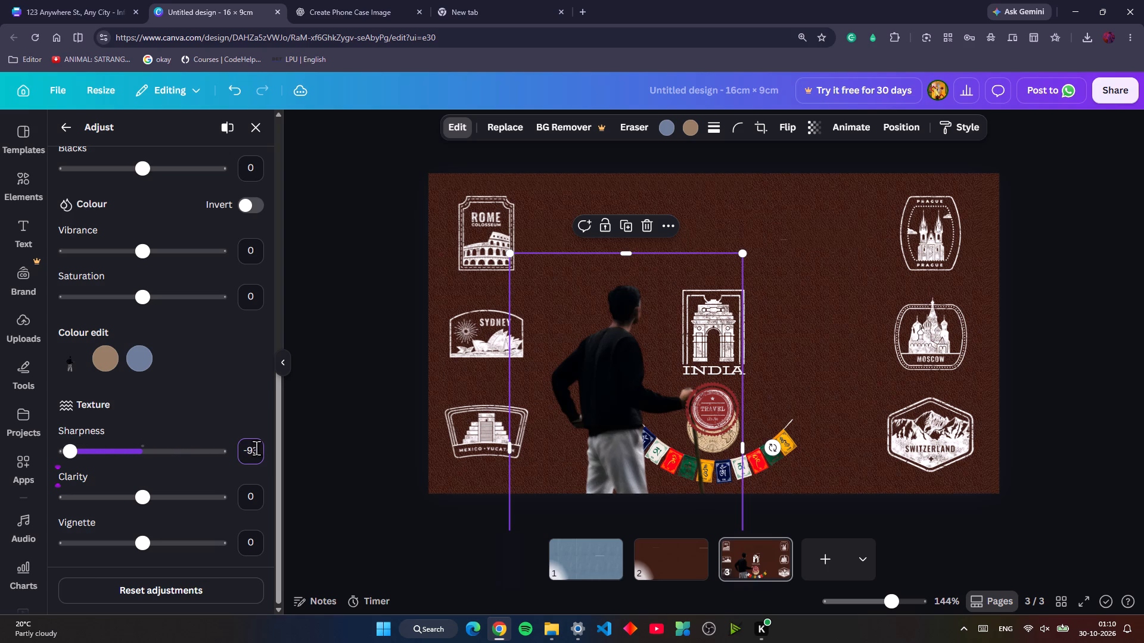
Bring the man's sharpness back up, settle it at 20 and leave the image adjustments.
{"action": "key", "text": "Up"}
{"action": "key", "text": "Up"}
{"action": "key", "text": "Up"}
{"action": "key", "text": "Up"}
{"action": "key", "text": "Up"}
{"action": "key", "text": "Up"}
{"action": "key", "text": "Up"}
{"action": "key", "text": "Up"}
{"action": "key", "text": "Up"}
{"action": "key", "text": "Up"}
{"action": "key", "text": "Up"}
{"action": "key", "text": "Up"}
{"action": "key", "text": "Up"}
{"action": "key", "text": "Up"}
{"action": "key", "text": "Up"}
{"action": "key", "text": "Up"}
{"action": "key", "text": "Up"}
{"action": "key", "text": "Up"}
{"action": "key", "text": "Up"}
{"action": "key", "text": "Up"}
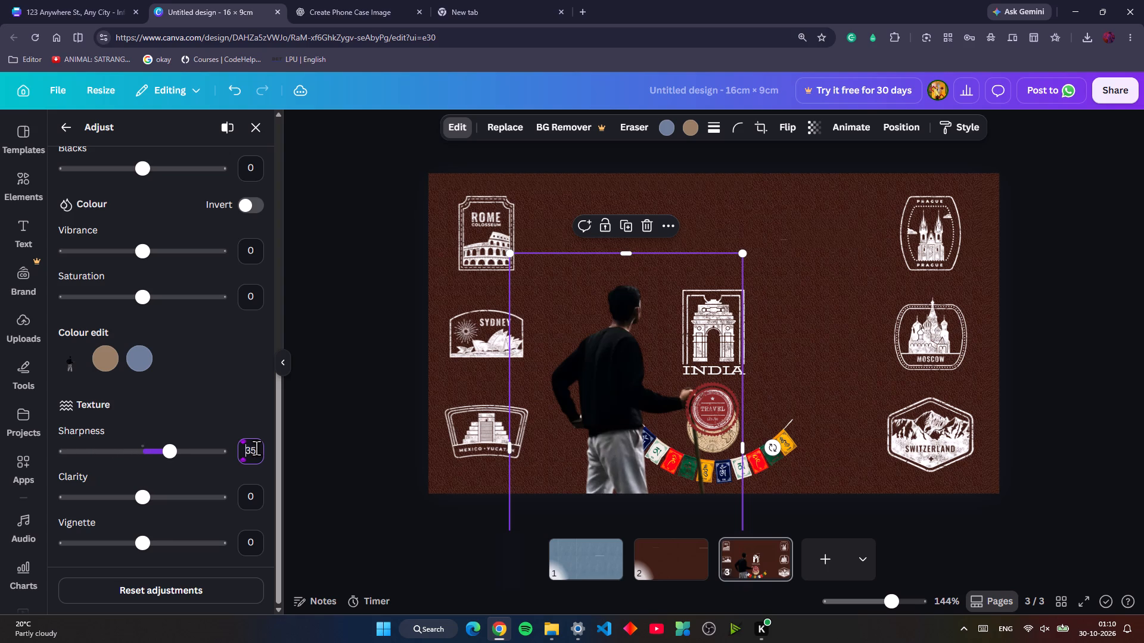
{"action": "key", "text": "Down"}
{"action": "key", "text": "Down"}
{"action": "key", "text": "Down"}
{"action": "key", "text": "Down"}
{"action": "key", "text": "Down"}
{"action": "key", "text": "Down"}
{"action": "key", "text": "Down"}
{"action": "key", "text": "Down"}
{"action": "key", "text": "Down"}
{"action": "key", "text": "Down"}
{"action": "key", "text": "Down"}
{"action": "key", "text": "Down"}
{"action": "key", "text": "Down"}
{"action": "key", "text": "Down"}
{"action": "key", "text": "Down"}
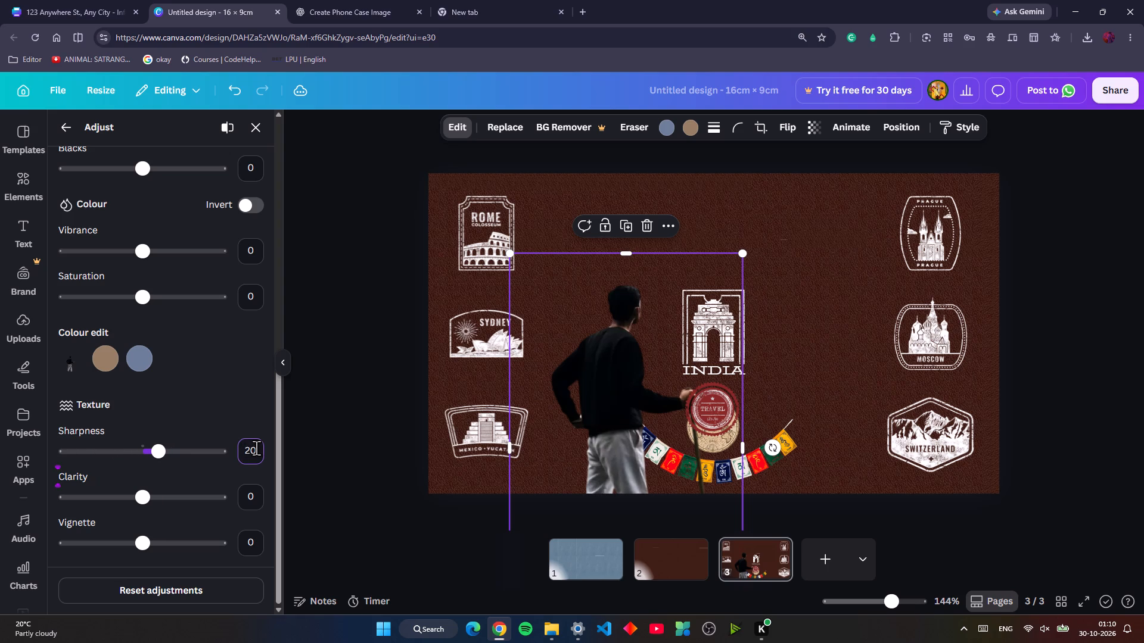
{"action": "left_click", "coordinate": [330, 419]}
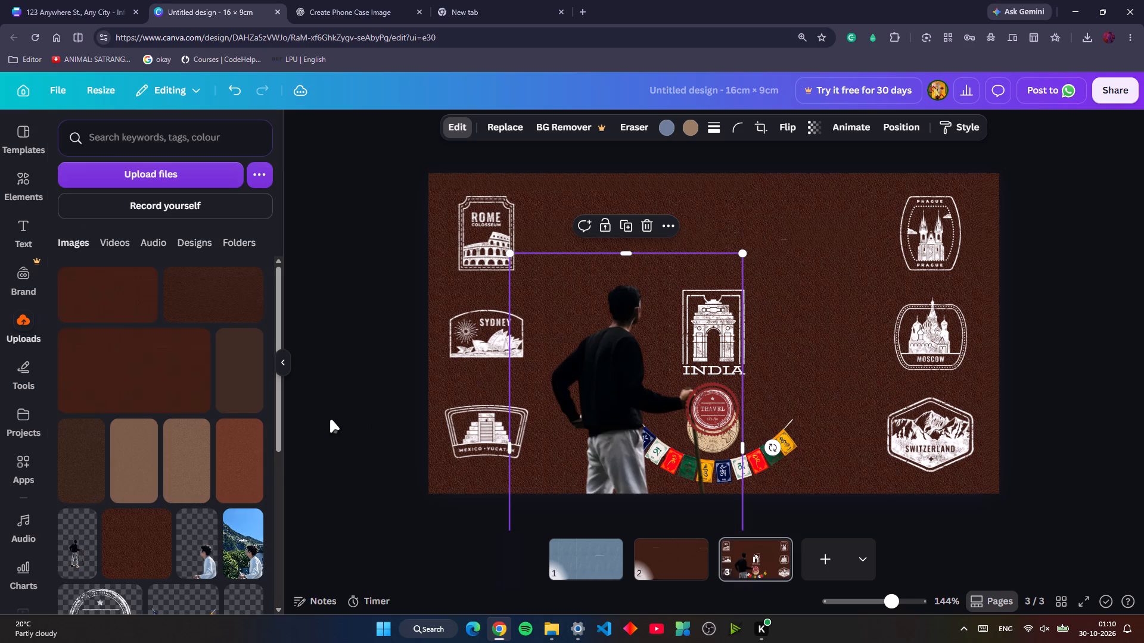
Darken the brown background image by trying brightness values between -43 and -21.
{"action": "left_click", "coordinate": [812, 306]}
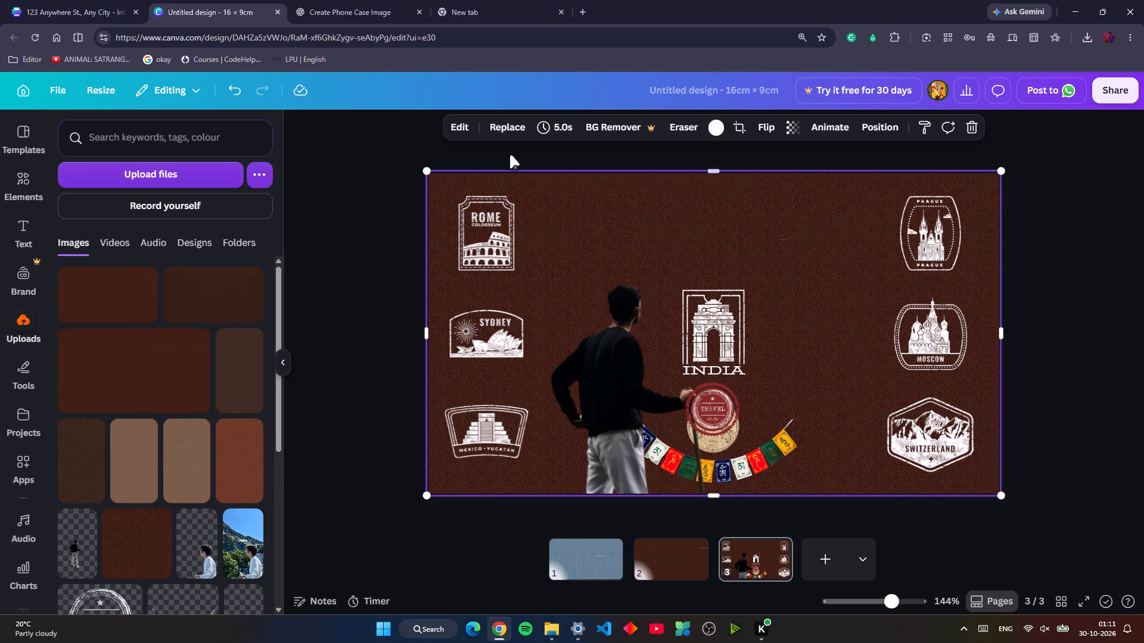
{"action": "left_click", "coordinate": [456, 129]}
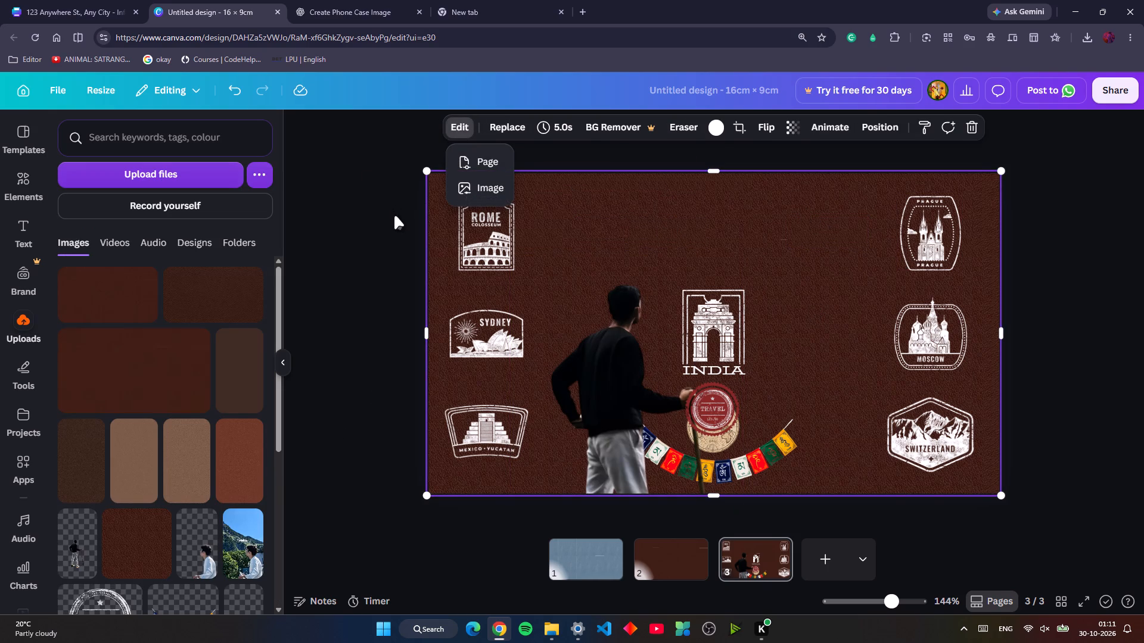
{"action": "left_click", "coordinate": [500, 192]}
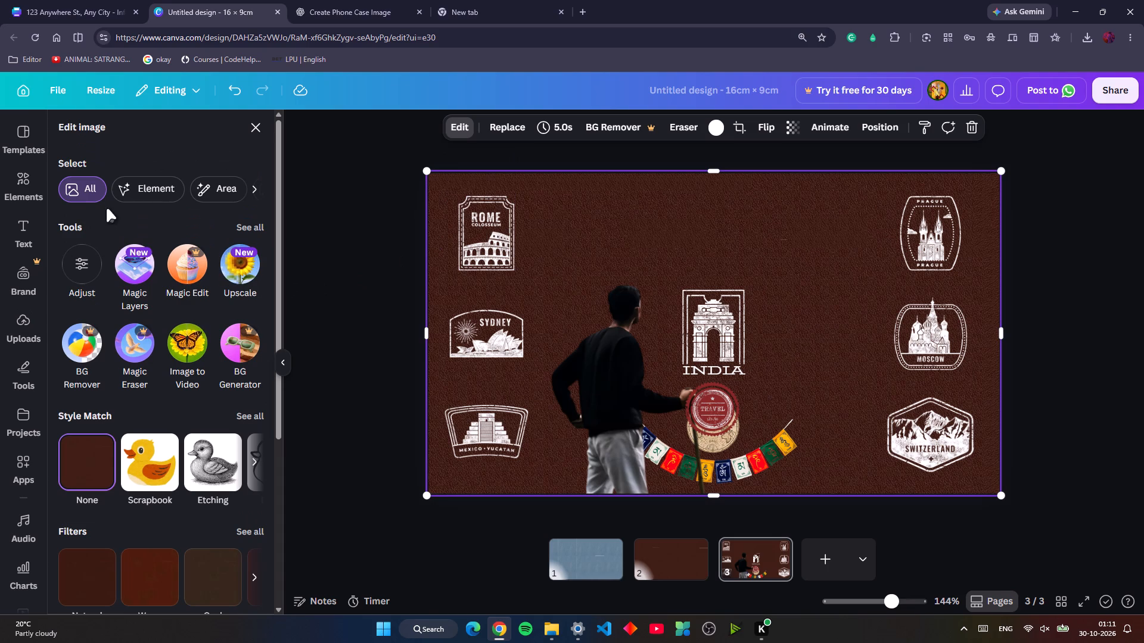
{"action": "left_click", "coordinate": [89, 261]}
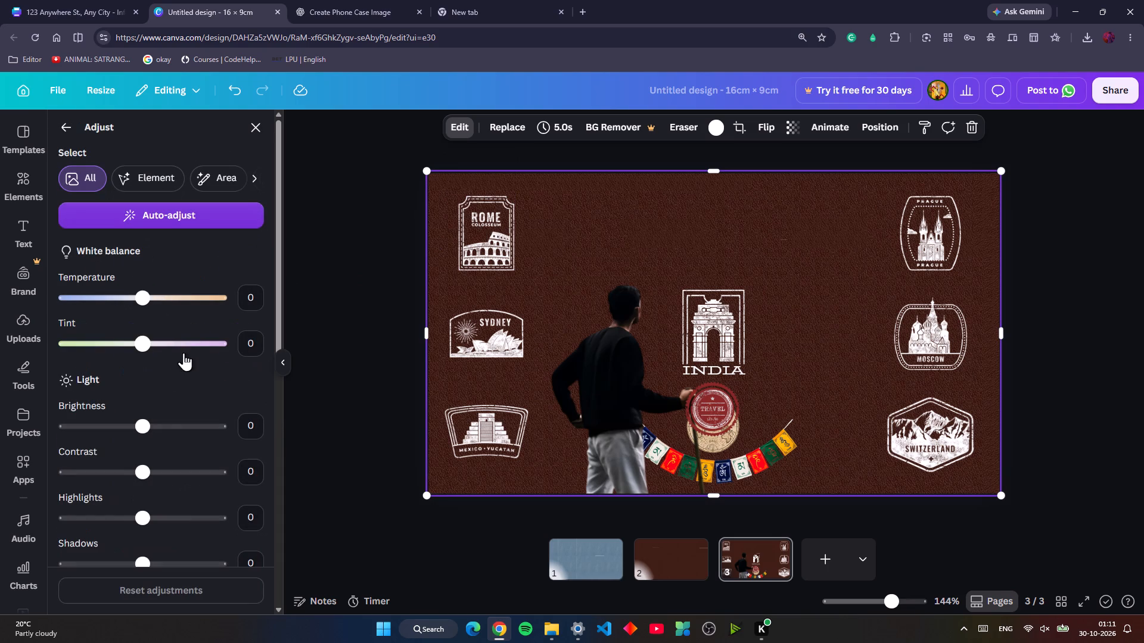
{"action": "left_click_drag", "start_coordinate": [145, 427], "coordinate": [119, 433]}
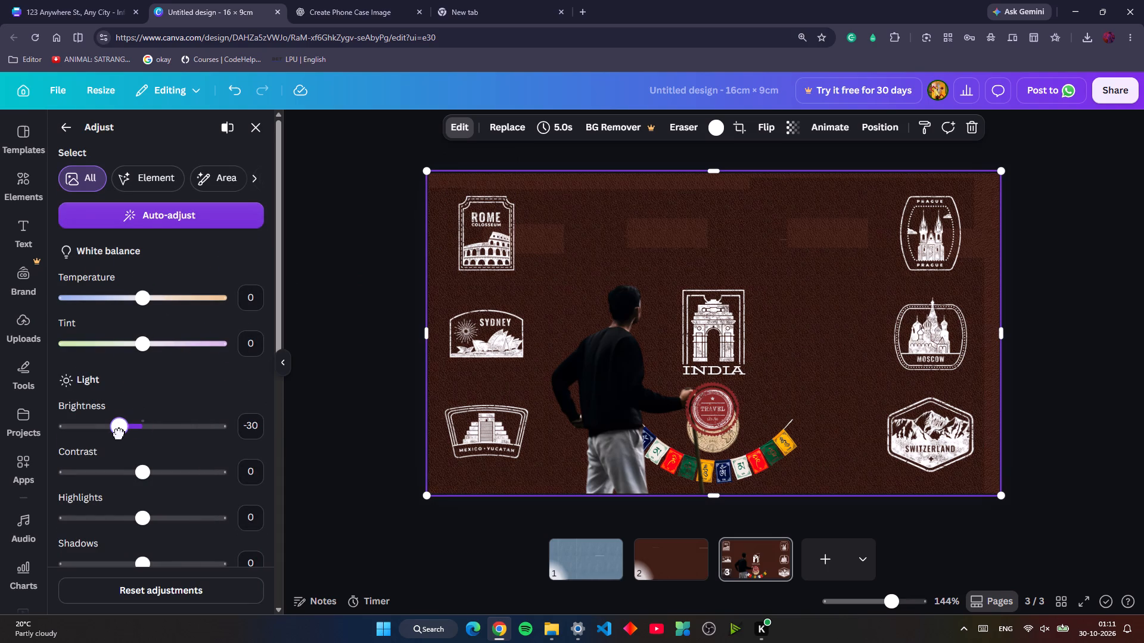
{"action": "left_click_drag", "start_coordinate": [119, 433], "coordinate": [124, 429]}
{"action": "left_click_drag", "start_coordinate": [124, 429], "coordinate": [111, 431]}
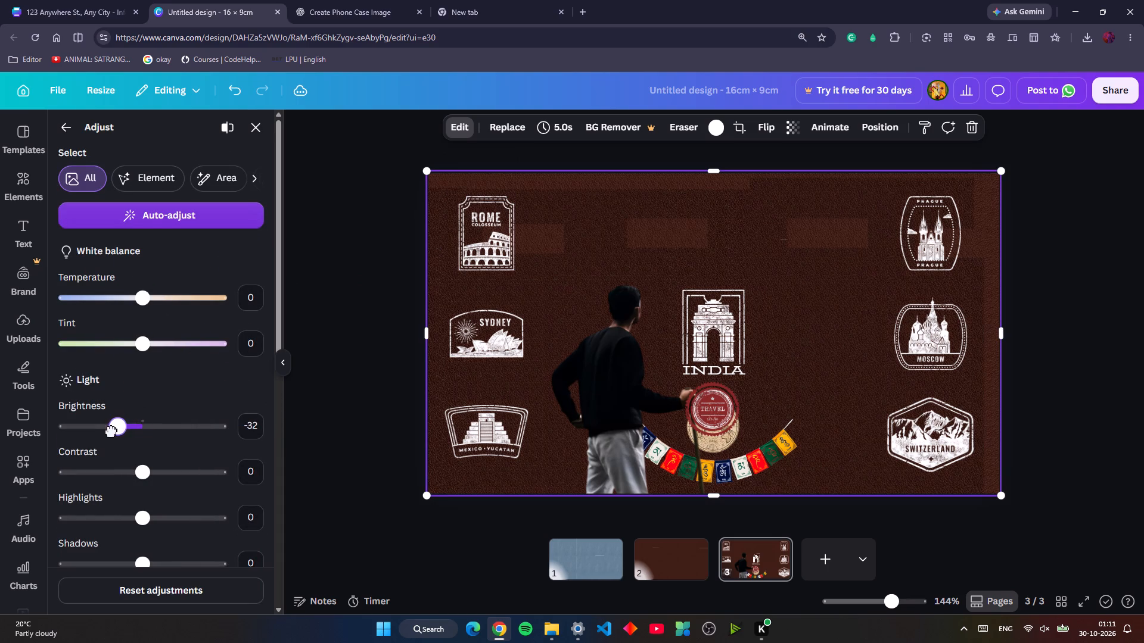
{"action": "left_click_drag", "start_coordinate": [111, 431], "coordinate": [120, 430]}
{"action": "left_click_drag", "start_coordinate": [120, 430], "coordinate": [108, 429]}
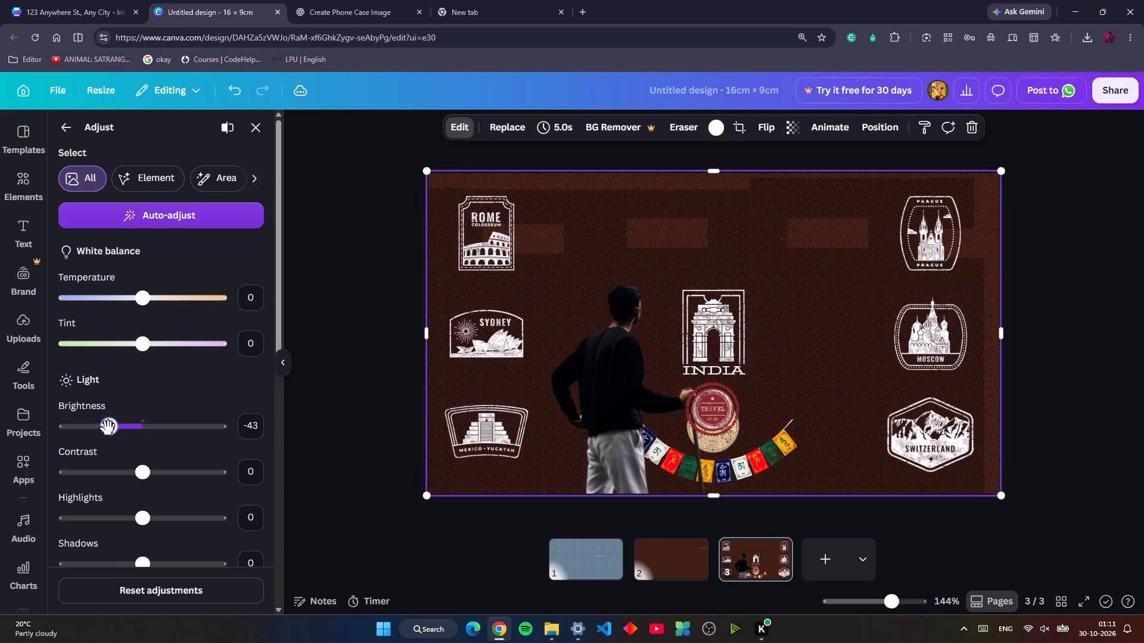
{"action": "left_click_drag", "start_coordinate": [108, 429], "coordinate": [125, 429]}
{"action": "left_click_drag", "start_coordinate": [125, 429], "coordinate": [126, 429]}
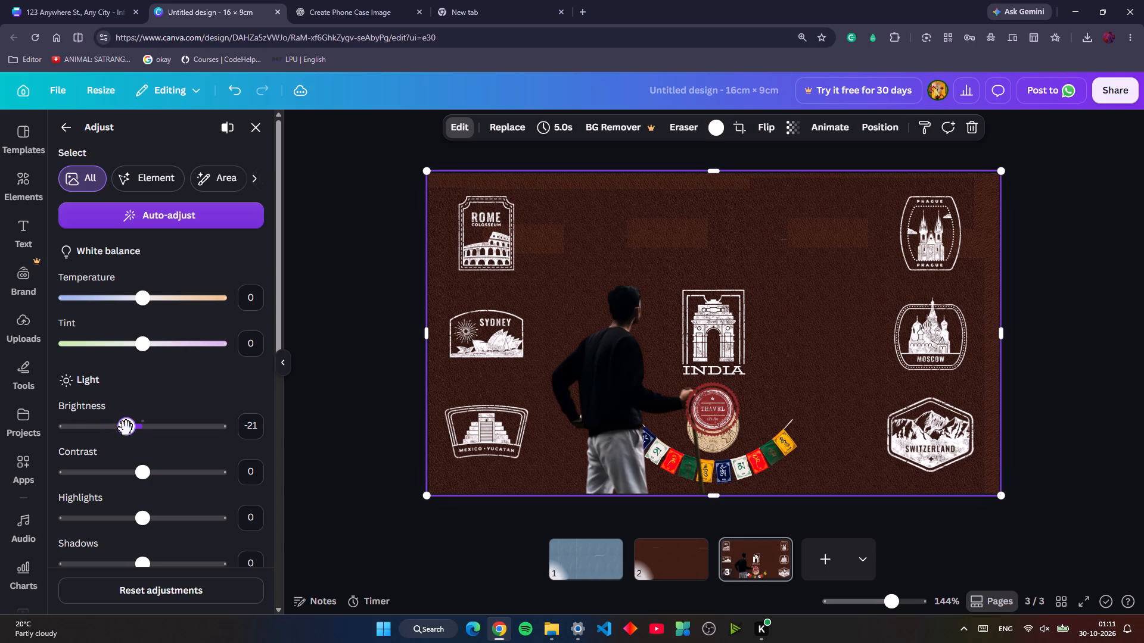
Set the background image's brightness to exactly -20 and copy that value.
{"action": "left_click", "coordinate": [253, 429]}
{"action": "key", "text": "minus"}
{"action": "type", "text": "20"}
{"action": "key", "text": "Return"}
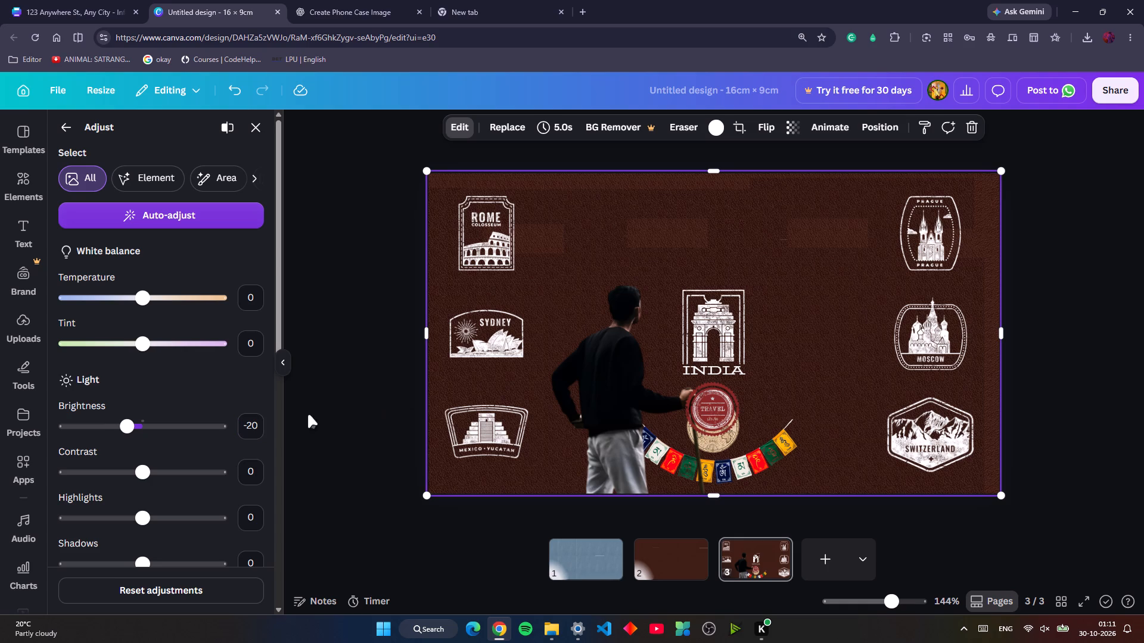
{"action": "left_click", "coordinate": [254, 426]}
{"action": "key", "text": "ctrl+a"}
{"action": "key", "text": "ctrl+c"}
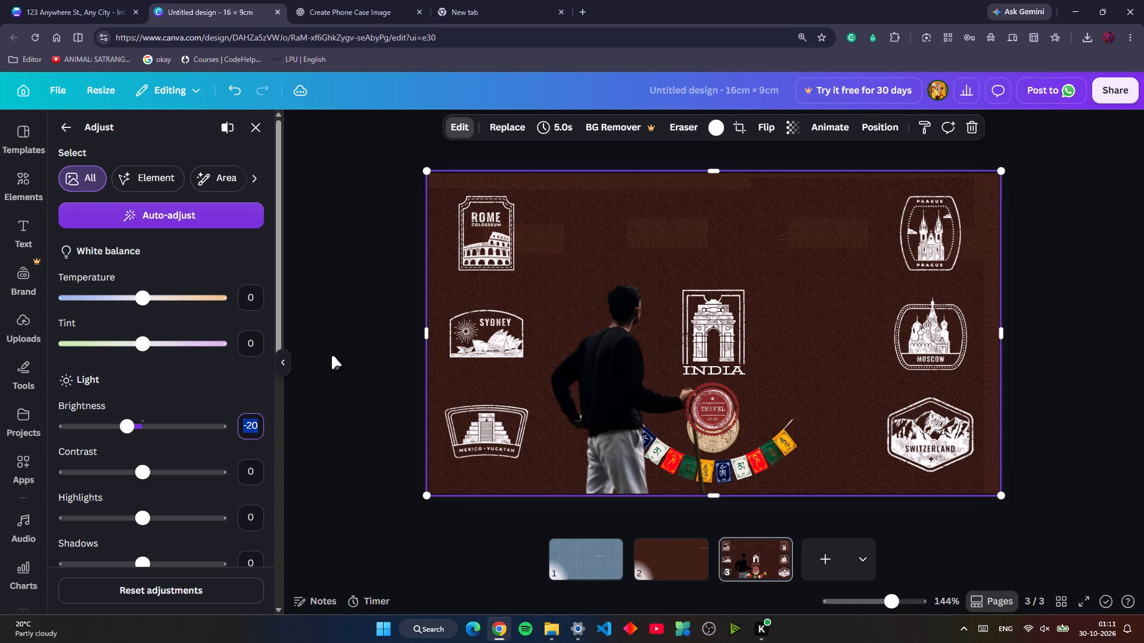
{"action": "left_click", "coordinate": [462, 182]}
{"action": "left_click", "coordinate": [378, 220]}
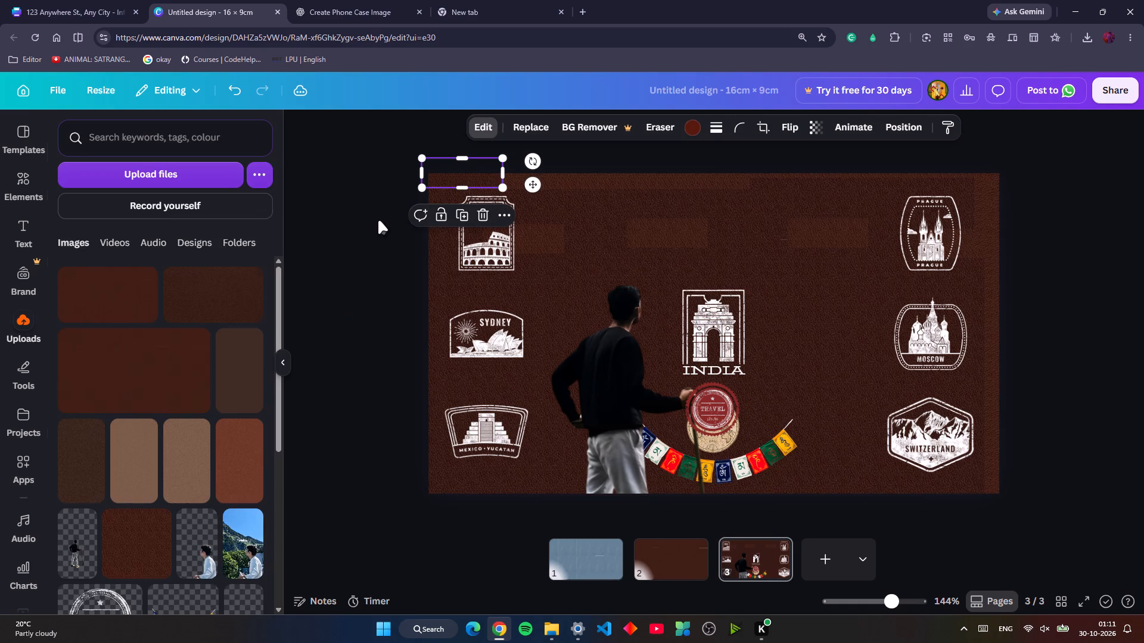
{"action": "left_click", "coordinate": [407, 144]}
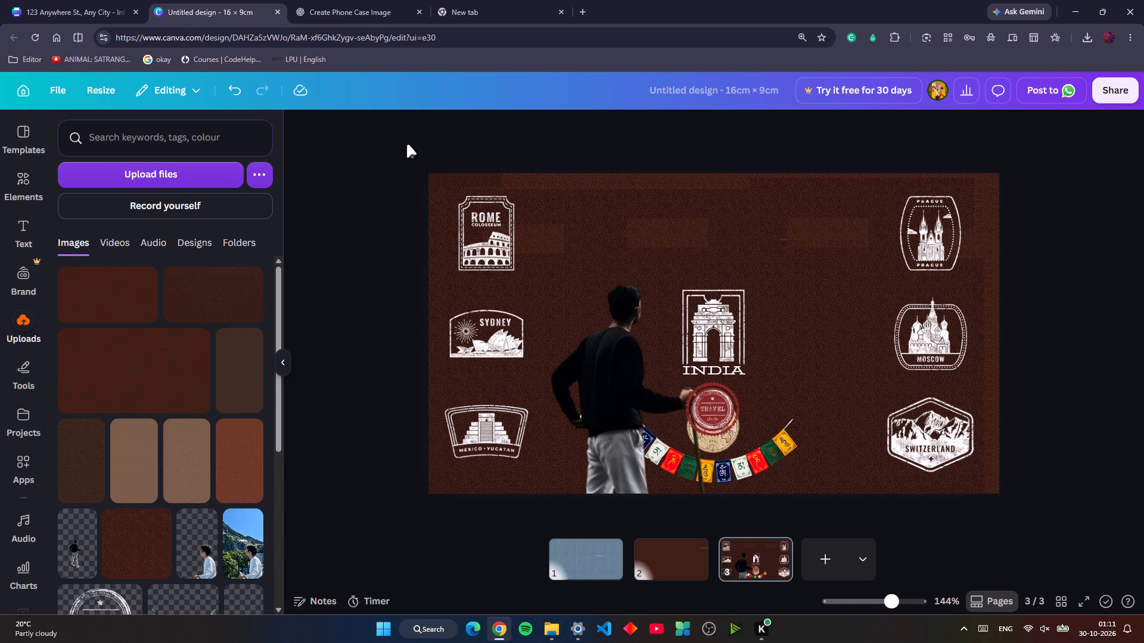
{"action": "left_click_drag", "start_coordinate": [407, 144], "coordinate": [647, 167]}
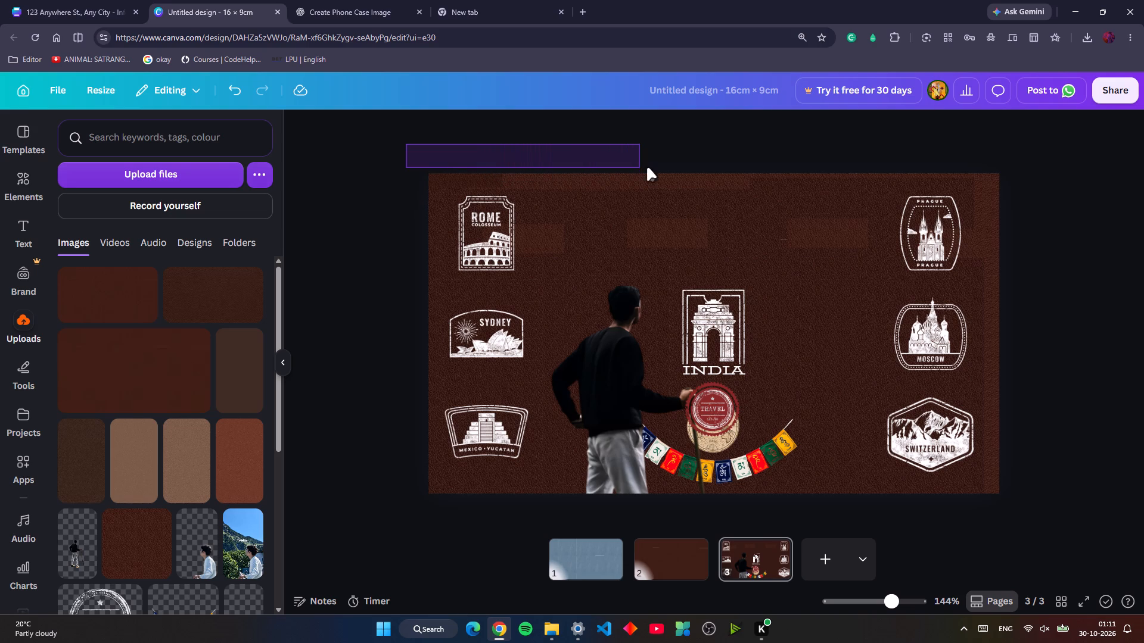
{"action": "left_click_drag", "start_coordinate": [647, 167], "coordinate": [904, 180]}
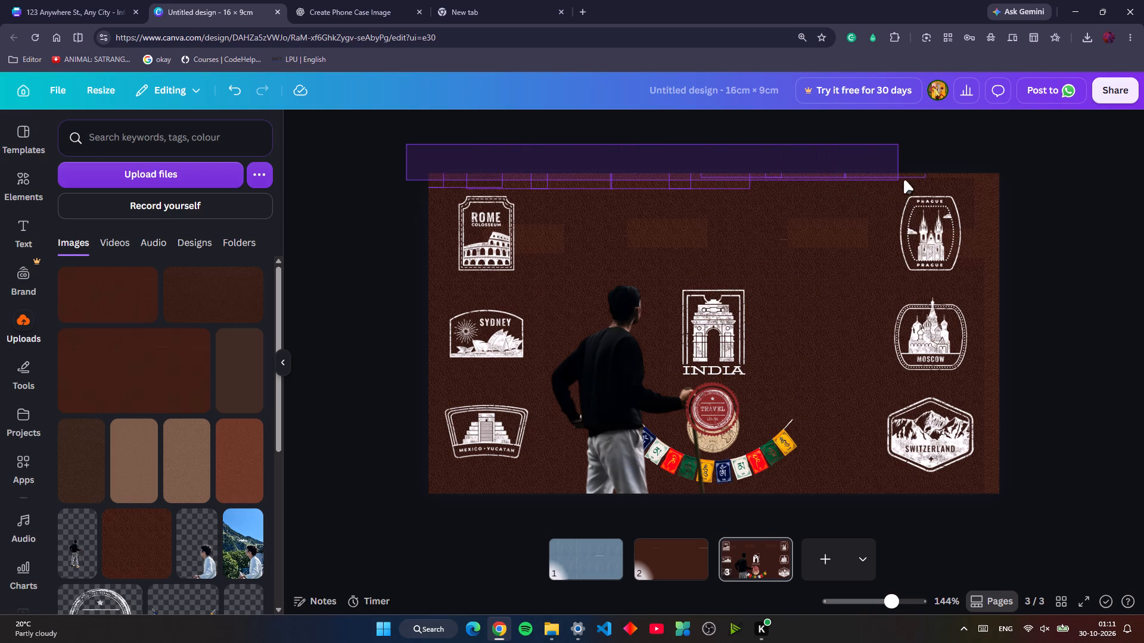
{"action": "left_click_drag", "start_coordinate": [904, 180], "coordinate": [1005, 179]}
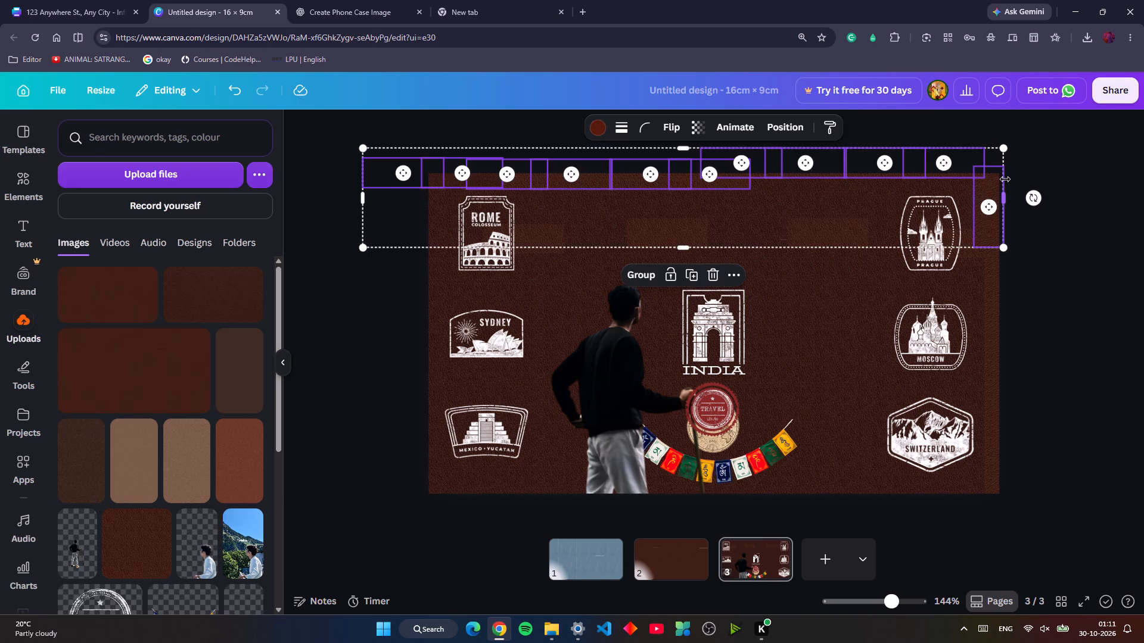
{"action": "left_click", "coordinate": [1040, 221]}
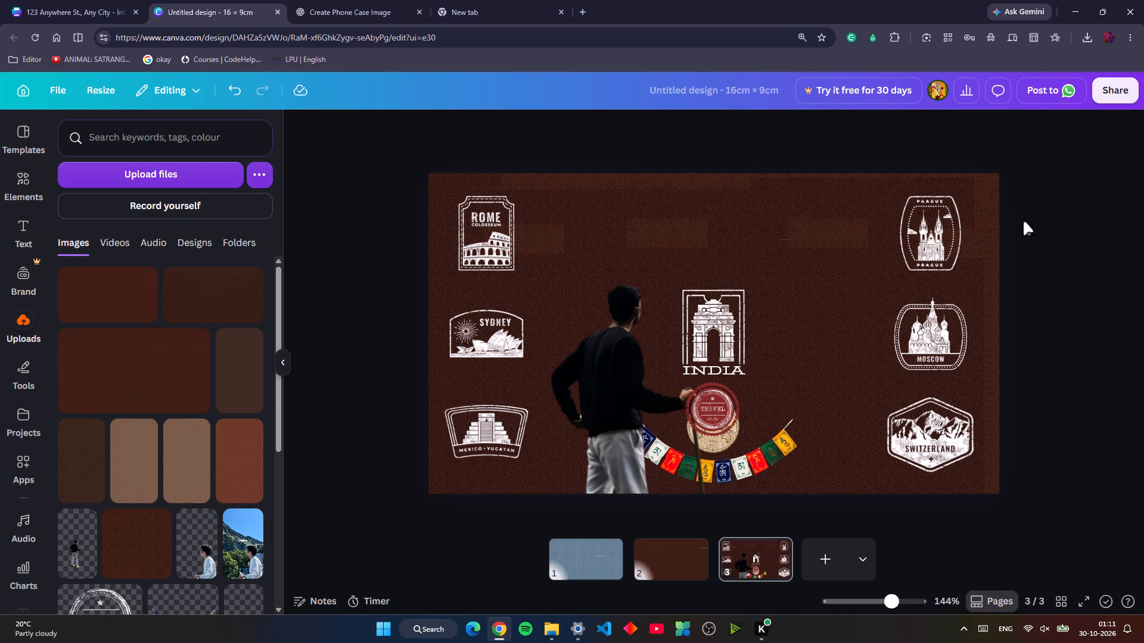
Apply the copied brightness of -20 to the two texture patches on the design's top edge nearest the Rome badge.
{"action": "left_click", "coordinate": [552, 183]}
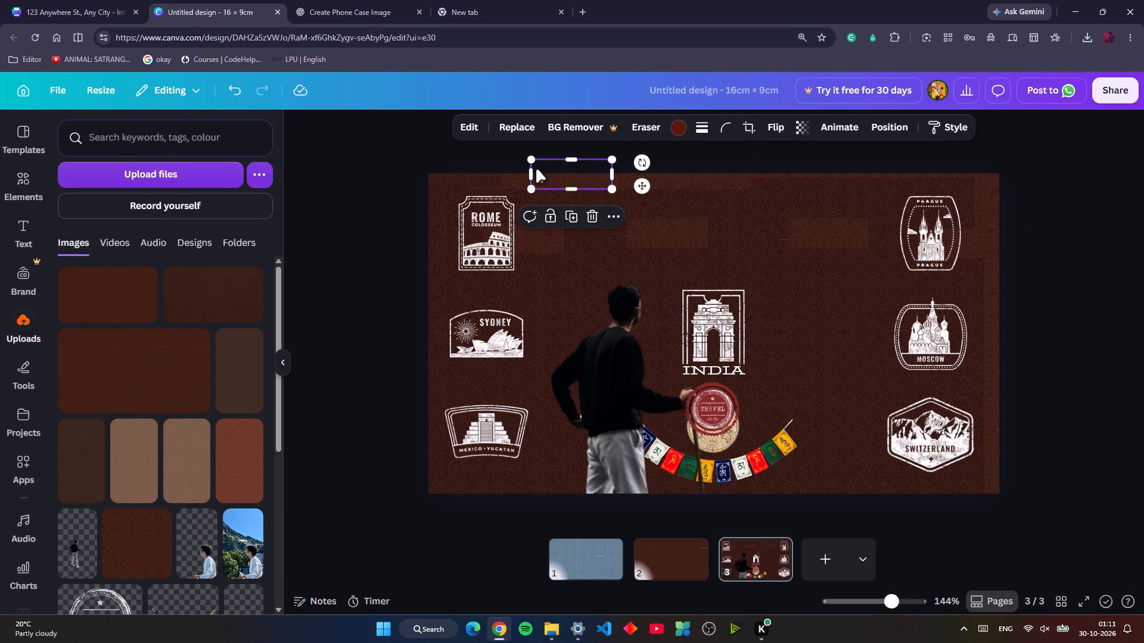
{"action": "left_click", "coordinate": [475, 132]}
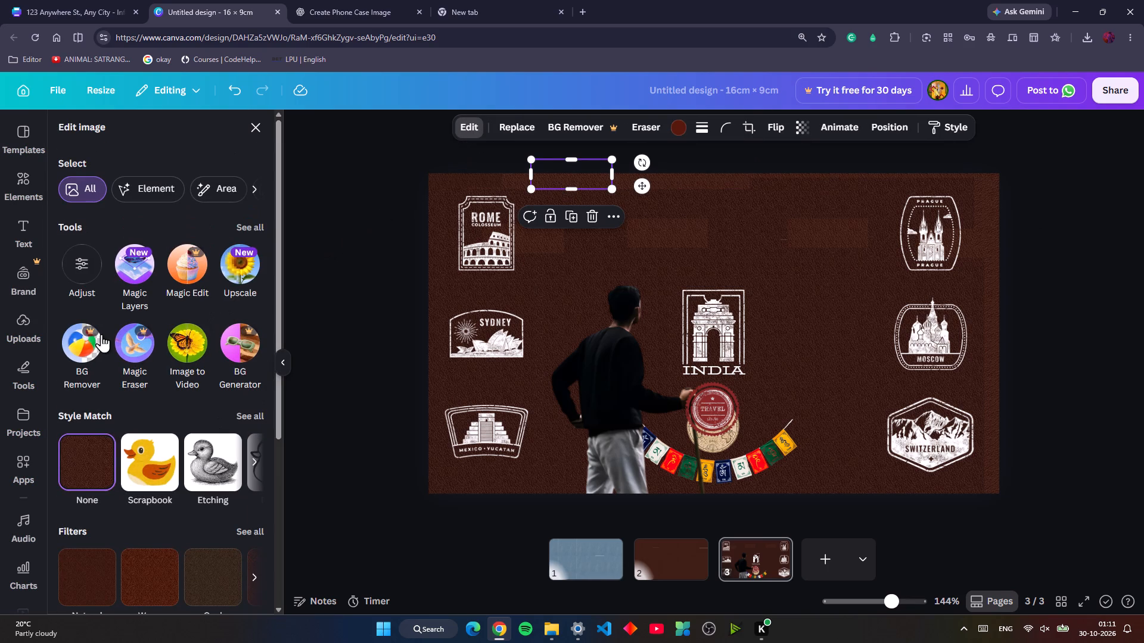
{"action": "left_click", "coordinate": [96, 271]}
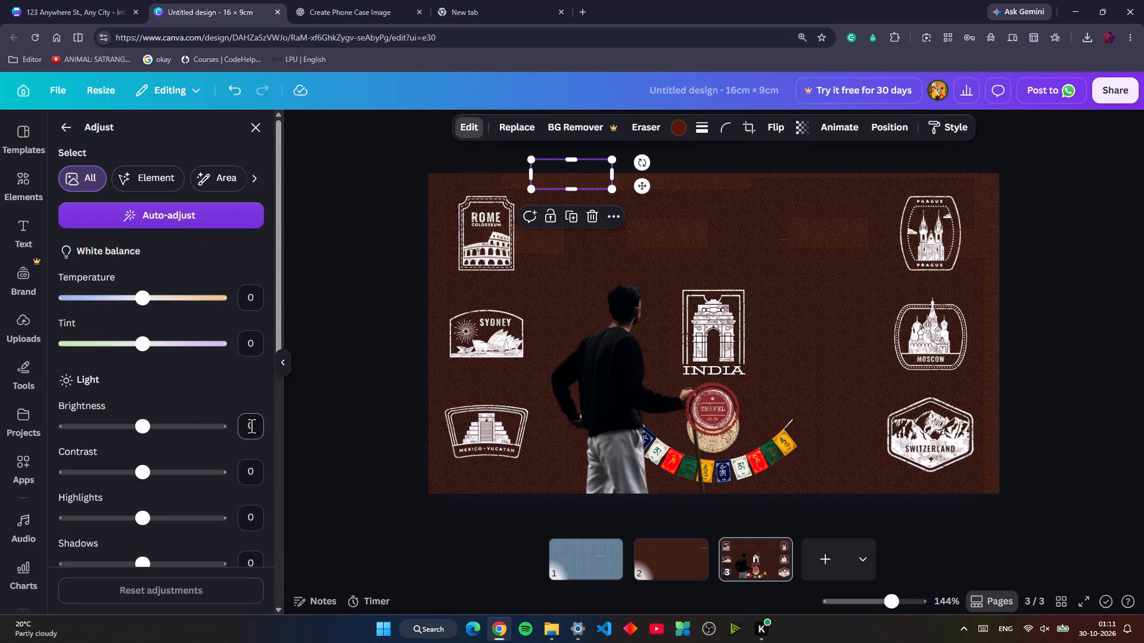
{"action": "left_click", "coordinate": [252, 426]}
{"action": "key", "text": "ctrl+v"}
{"action": "key", "text": "Return"}
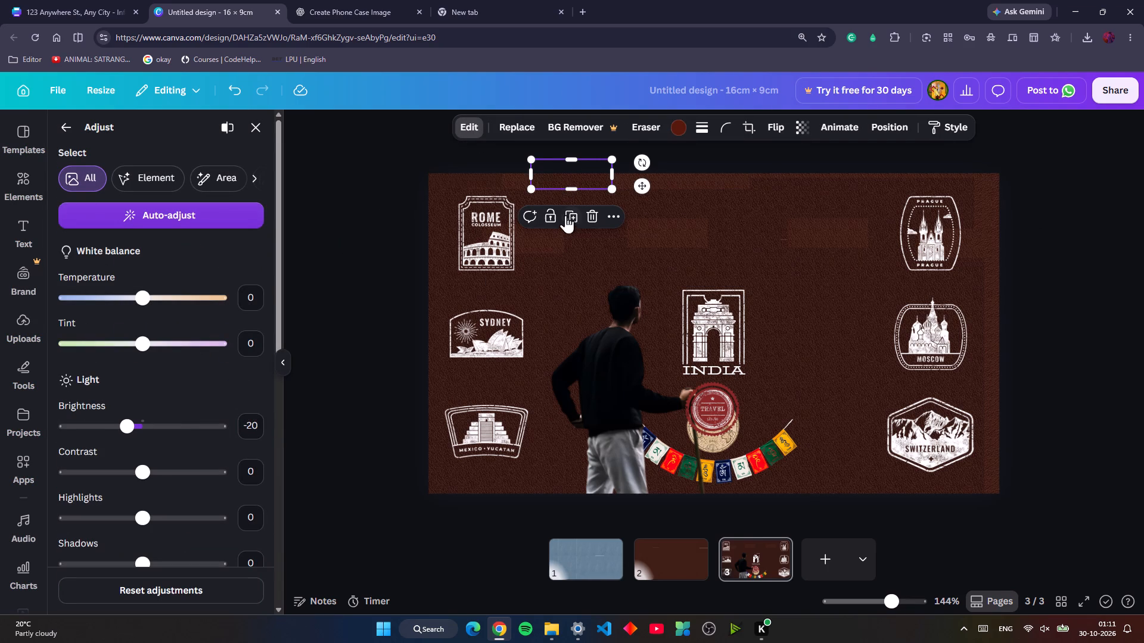
{"action": "left_click", "coordinate": [518, 182]}
{"action": "left_click", "coordinate": [249, 432]}
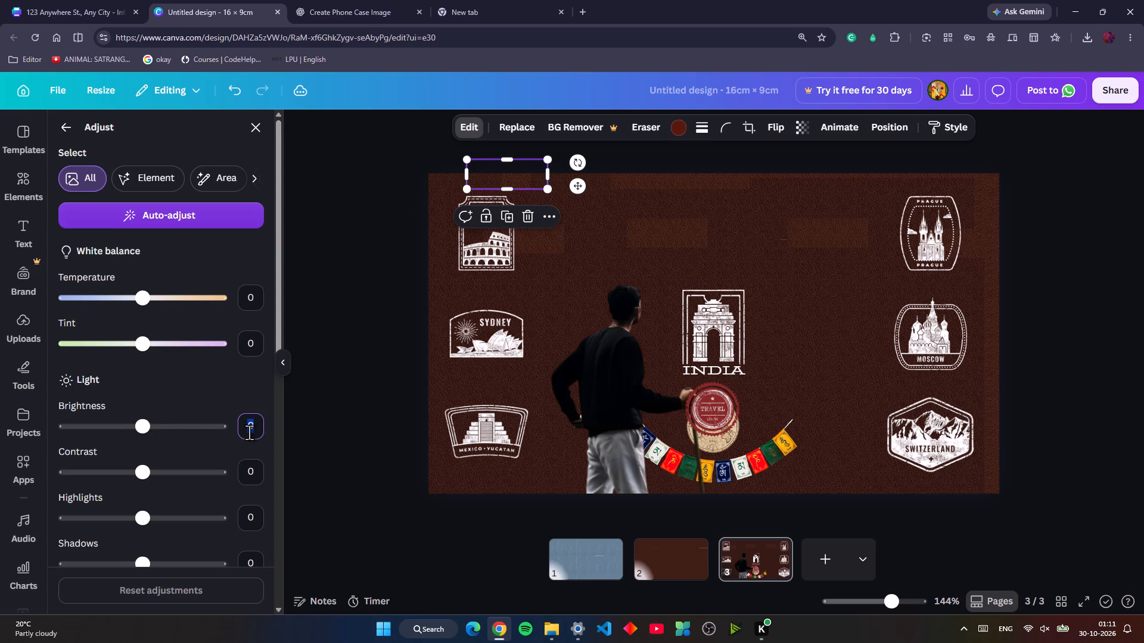
{"action": "key", "text": "ctrl+v"}
{"action": "key", "text": "Return"}
Apply the copied brightness of -20 to the two texture patches on the top edge above the India badge.
{"action": "left_click", "coordinate": [705, 182]}
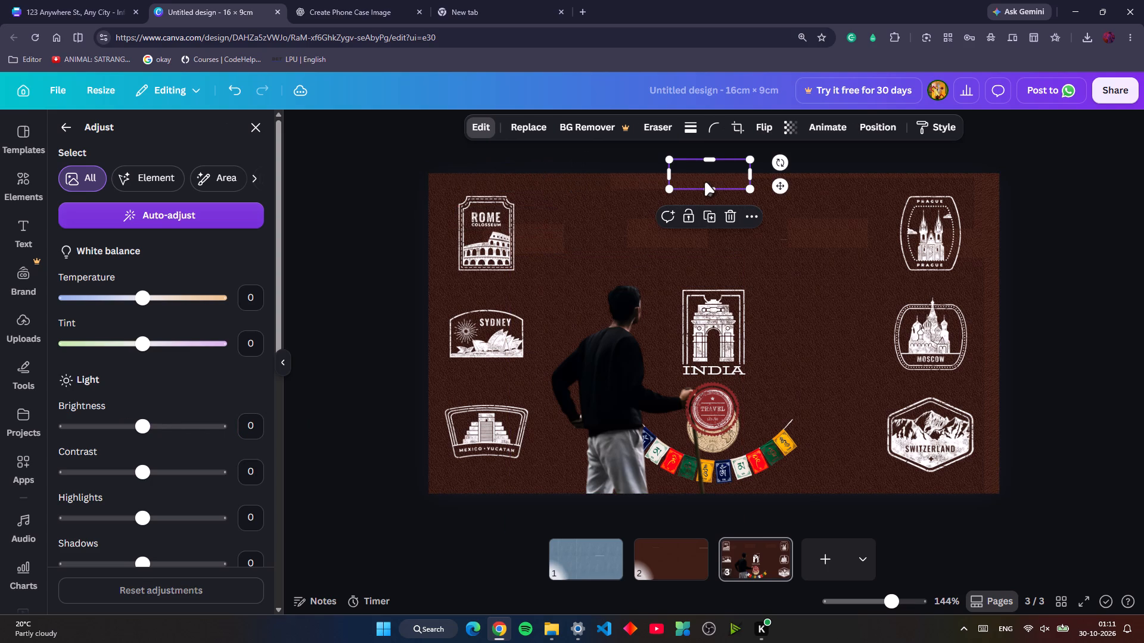
{"action": "left_click", "coordinate": [253, 418], "text": "ctrl"}
{"action": "key", "text": "ctrl+v"}
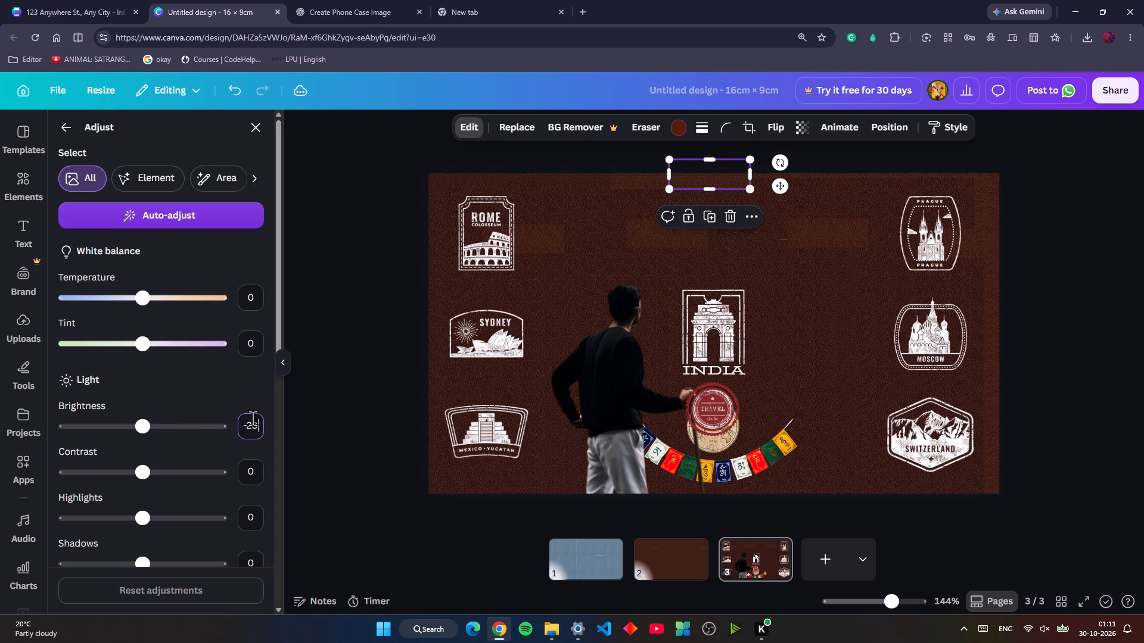
{"action": "key", "text": "Return"}
{"action": "left_click", "coordinate": [625, 182]}
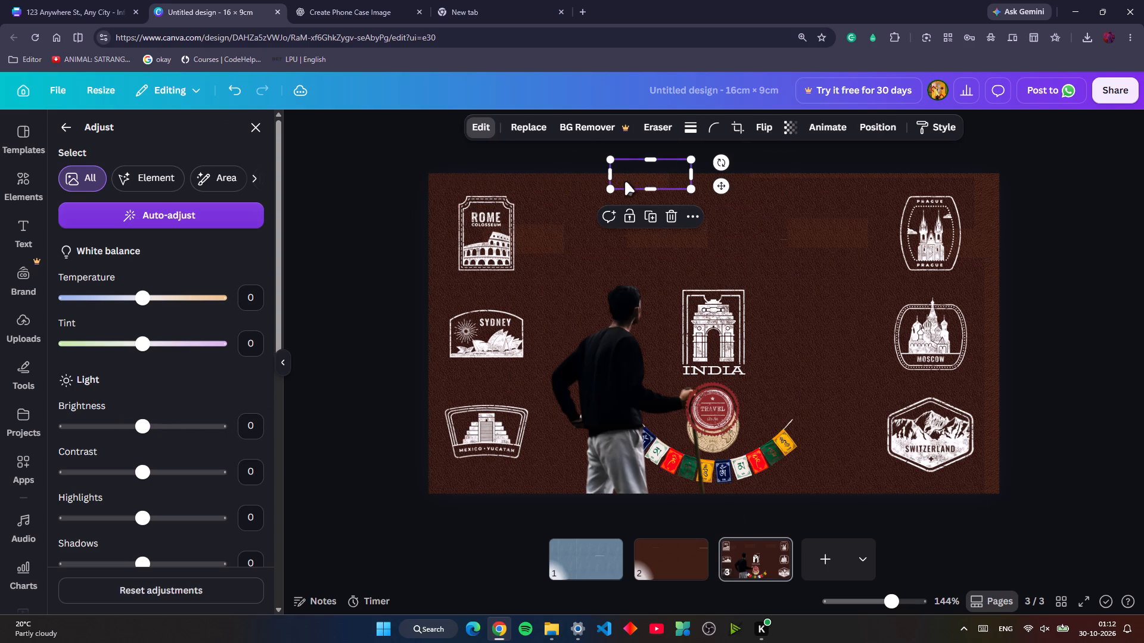
{"action": "left_click", "coordinate": [254, 429]}
{"action": "key", "text": "ctrl+v"}
{"action": "key", "text": "Return"}
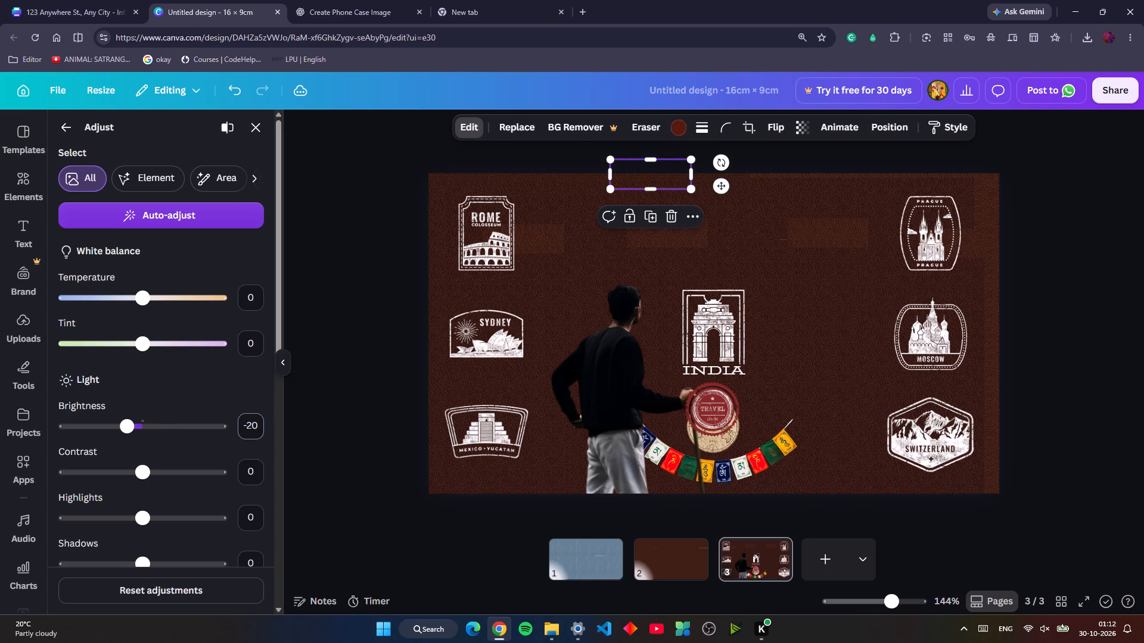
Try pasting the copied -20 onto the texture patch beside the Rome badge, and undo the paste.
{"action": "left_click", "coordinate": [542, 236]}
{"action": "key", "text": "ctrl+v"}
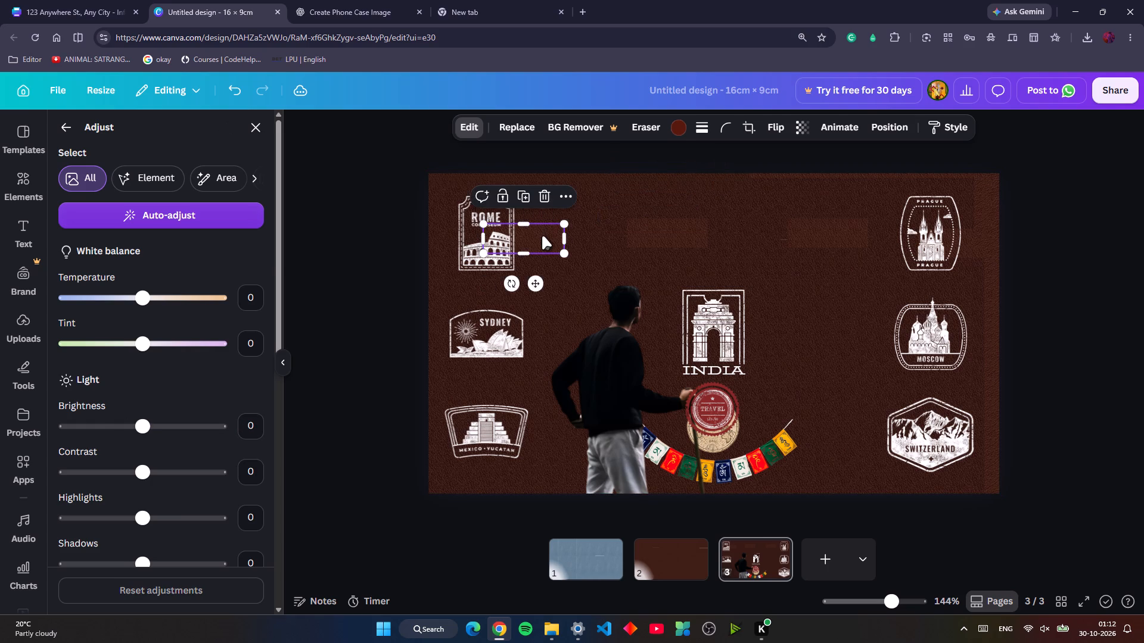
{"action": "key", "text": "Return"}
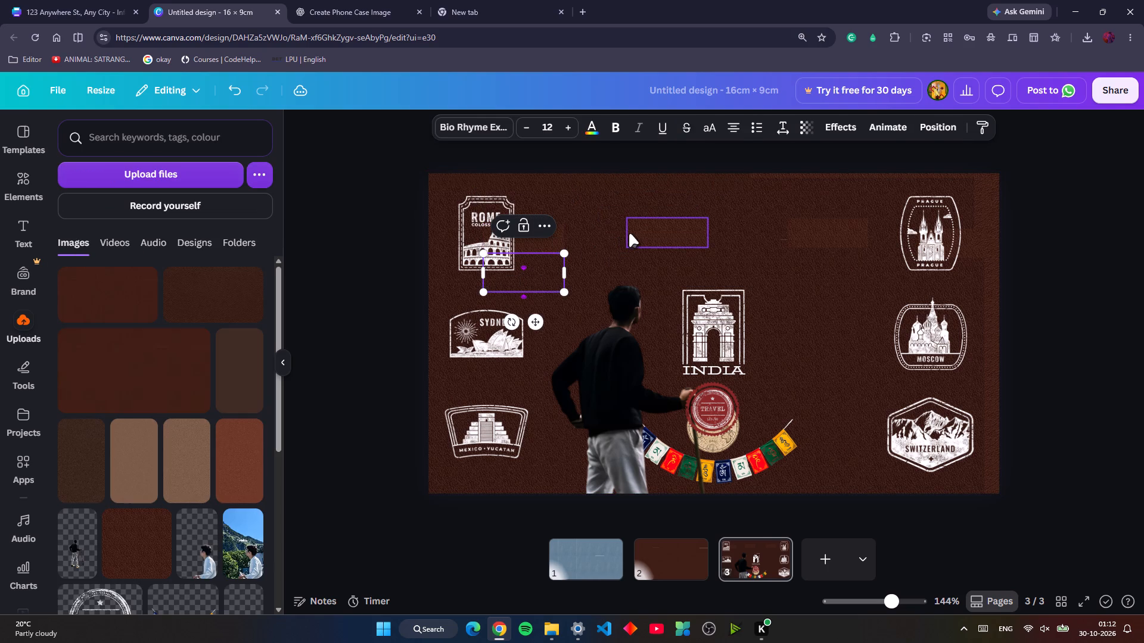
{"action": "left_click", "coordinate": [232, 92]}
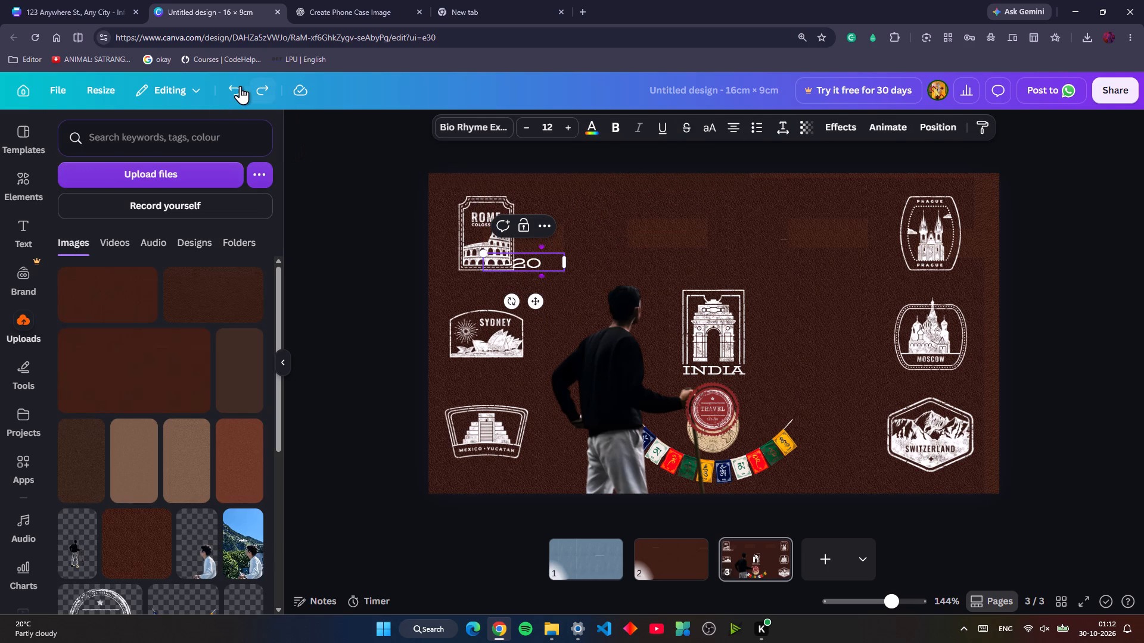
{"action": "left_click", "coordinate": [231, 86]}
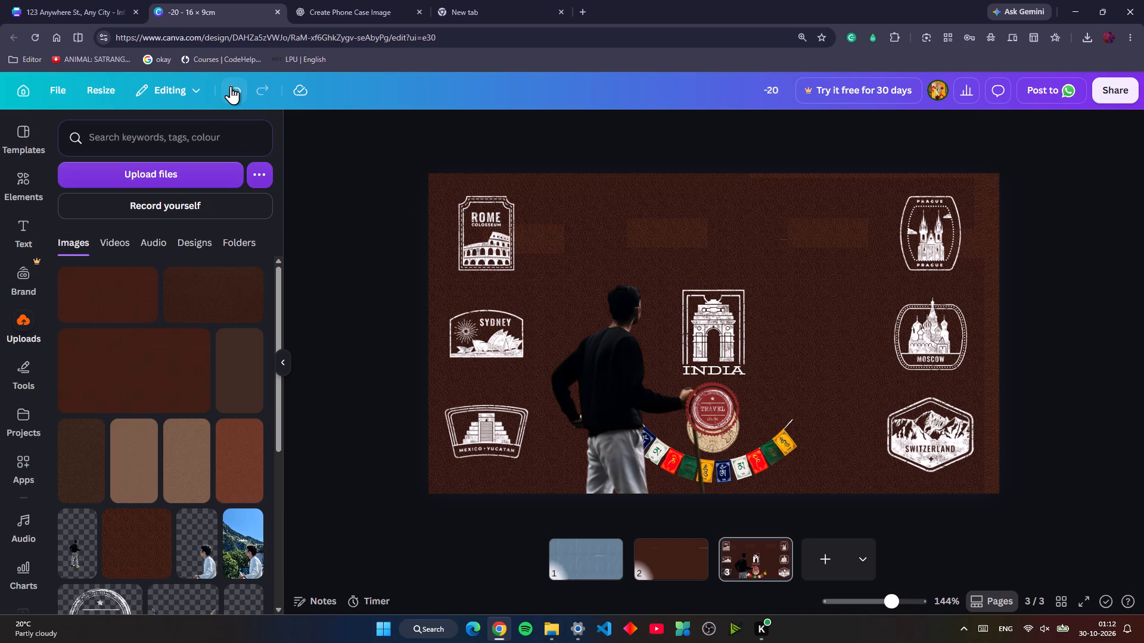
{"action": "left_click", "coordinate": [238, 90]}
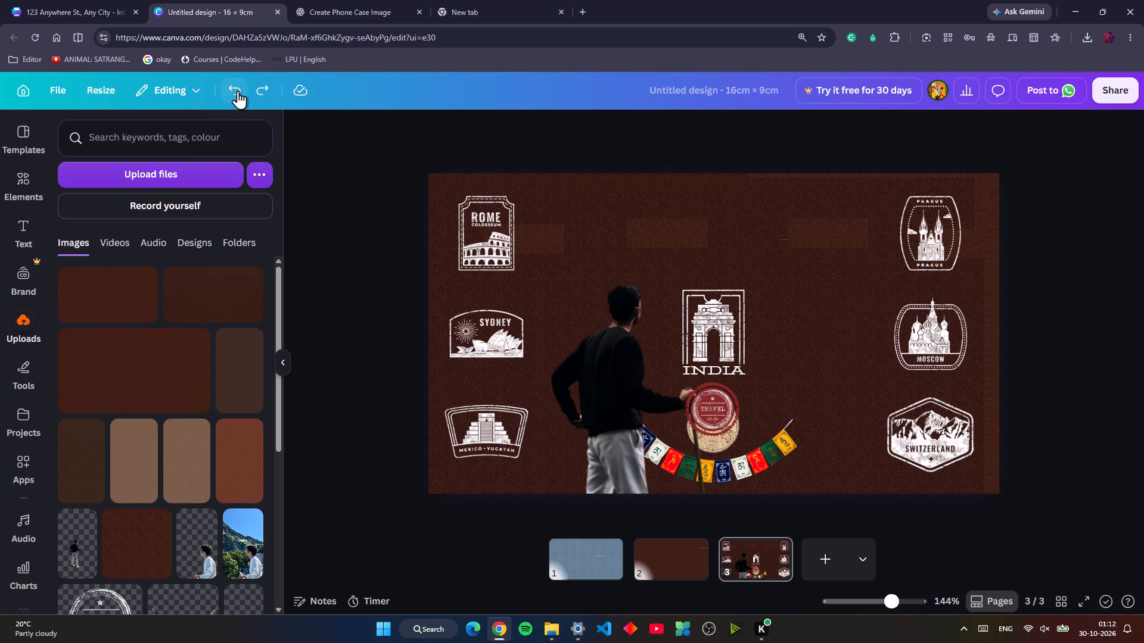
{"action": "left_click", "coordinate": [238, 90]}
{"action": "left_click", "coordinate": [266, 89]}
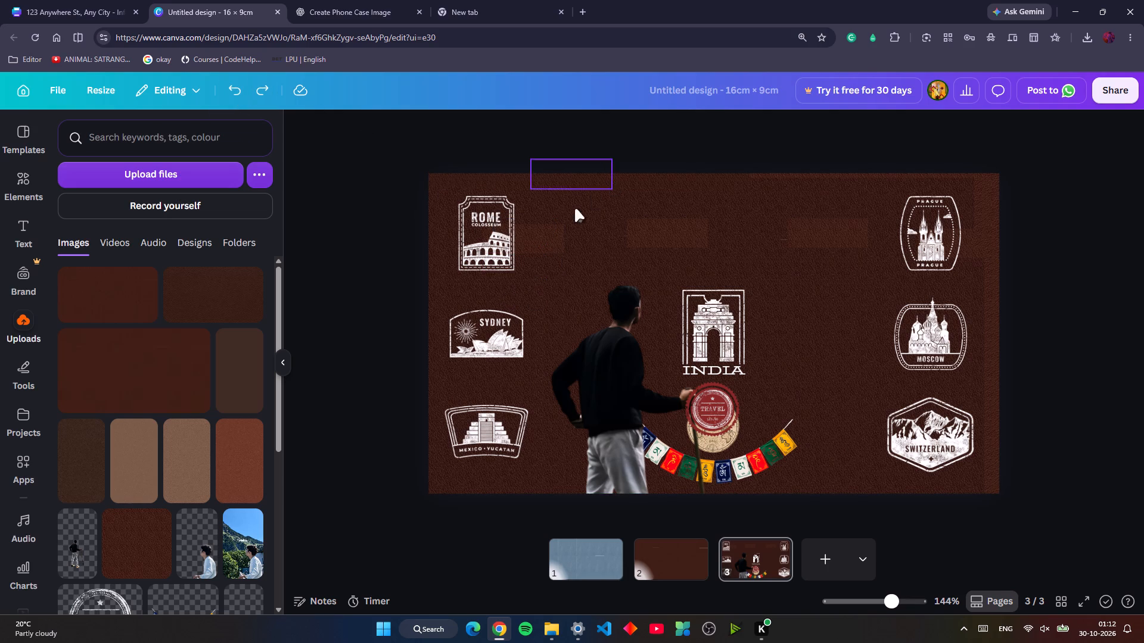
Apply the copied brightness of -20 to the texture patch beside the Rome badge and the patch above the India badge.
{"action": "left_click", "coordinate": [551, 241]}
{"action": "left_click", "coordinate": [480, 132]}
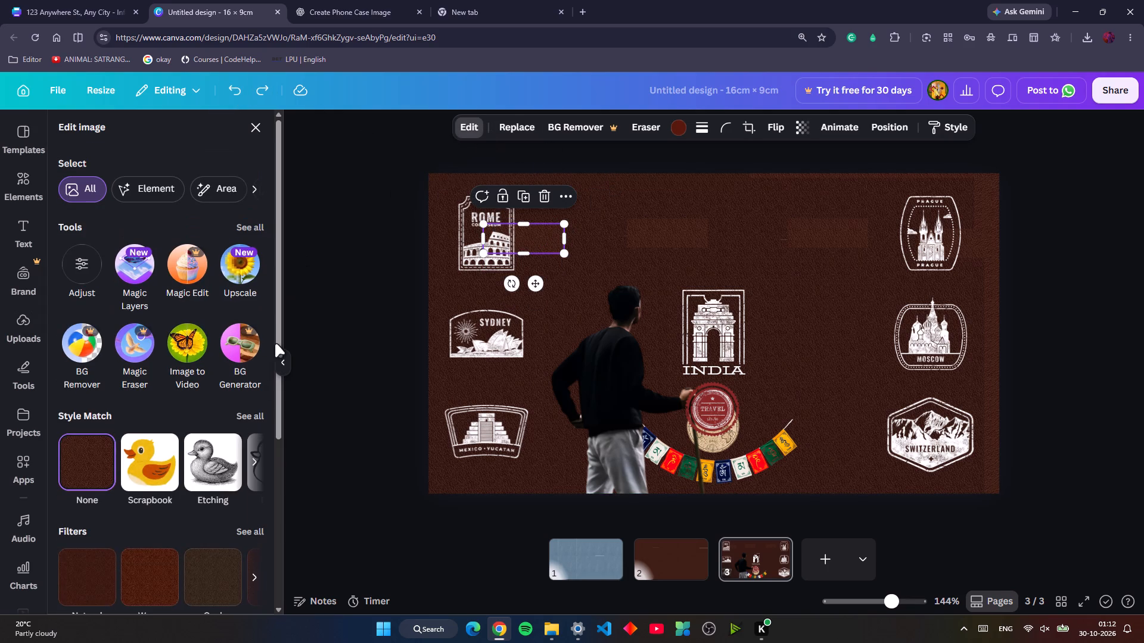
{"action": "left_click", "coordinate": [74, 269]}
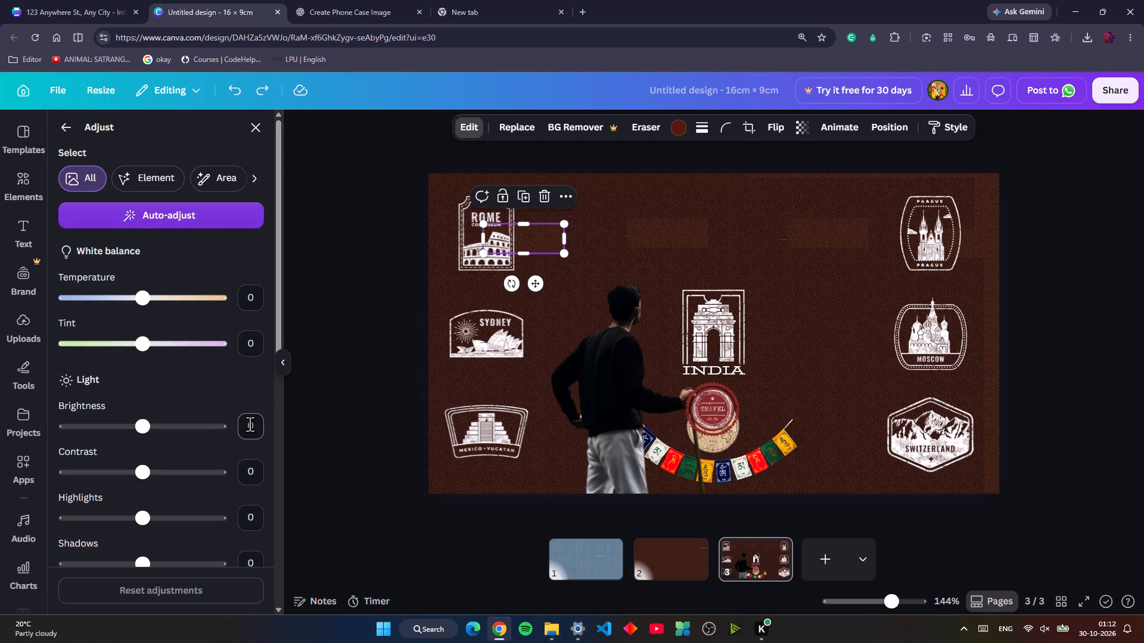
{"action": "left_click", "coordinate": [250, 424]}
{"action": "key", "text": "ctrl+v"}
{"action": "key", "text": "Return"}
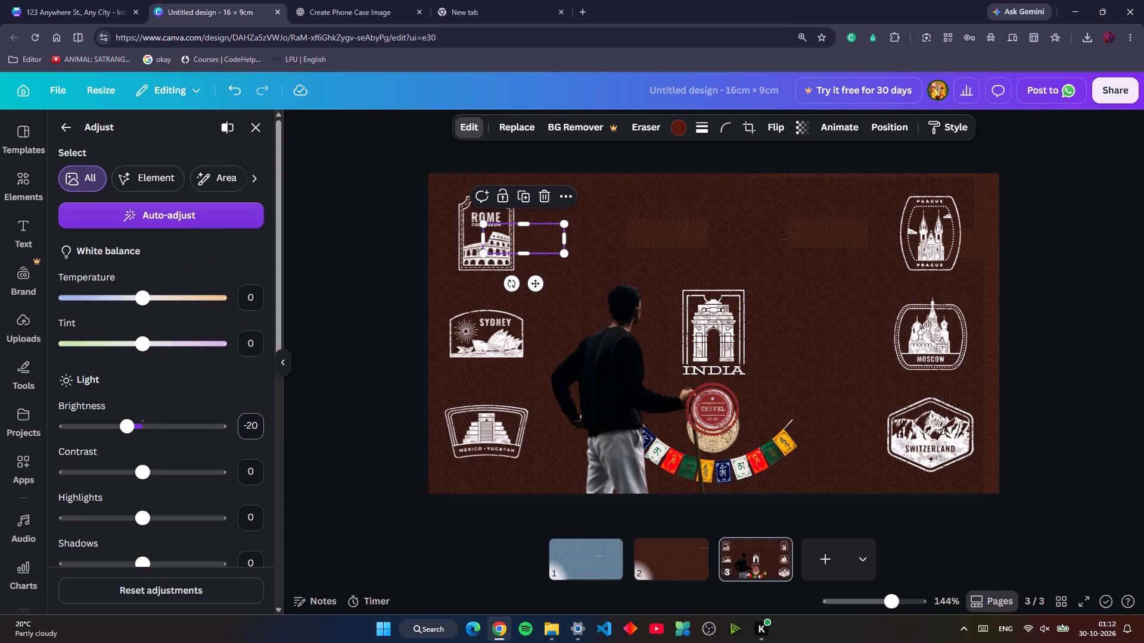
{"action": "left_click", "coordinate": [651, 235]}
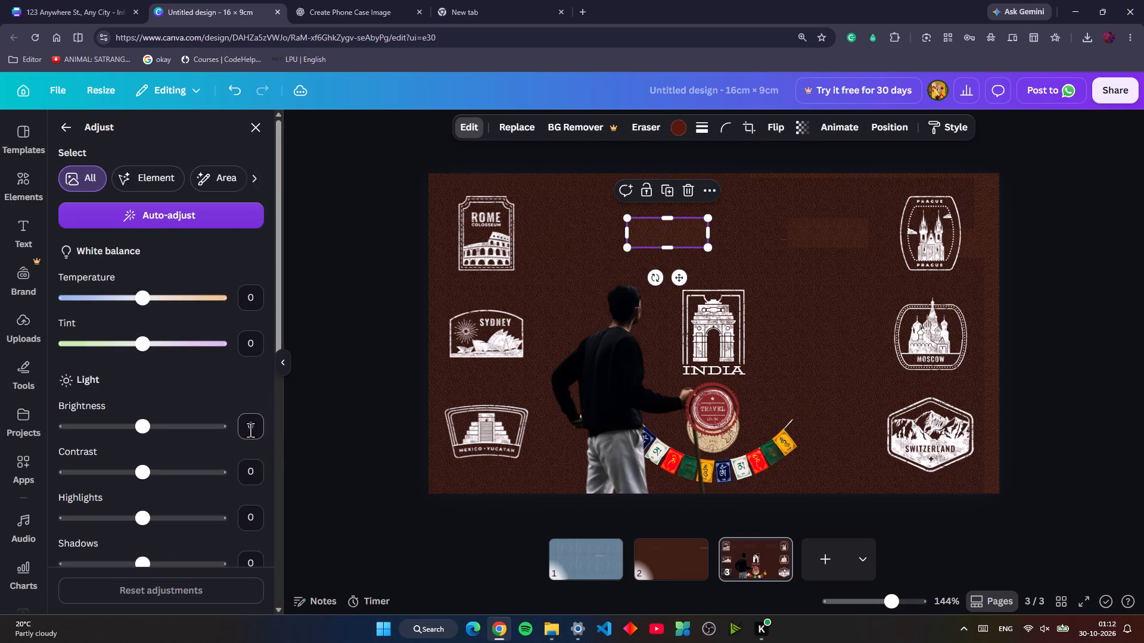
{"action": "left_click", "coordinate": [250, 429]}
{"action": "key", "text": "ctrl+v"}
{"action": "key", "text": "Return"}
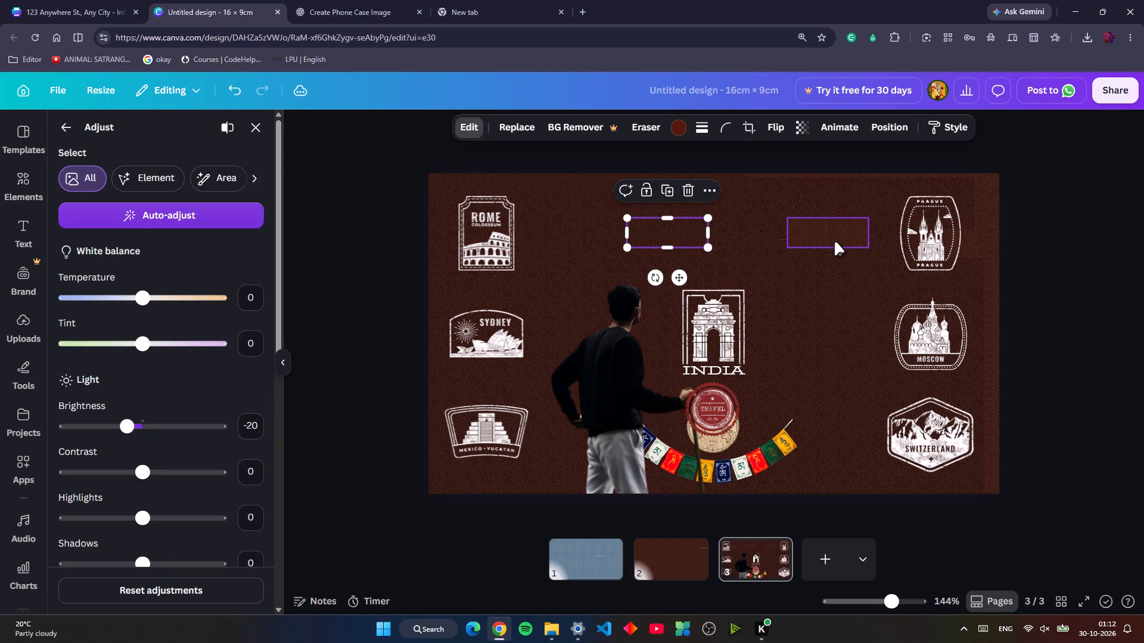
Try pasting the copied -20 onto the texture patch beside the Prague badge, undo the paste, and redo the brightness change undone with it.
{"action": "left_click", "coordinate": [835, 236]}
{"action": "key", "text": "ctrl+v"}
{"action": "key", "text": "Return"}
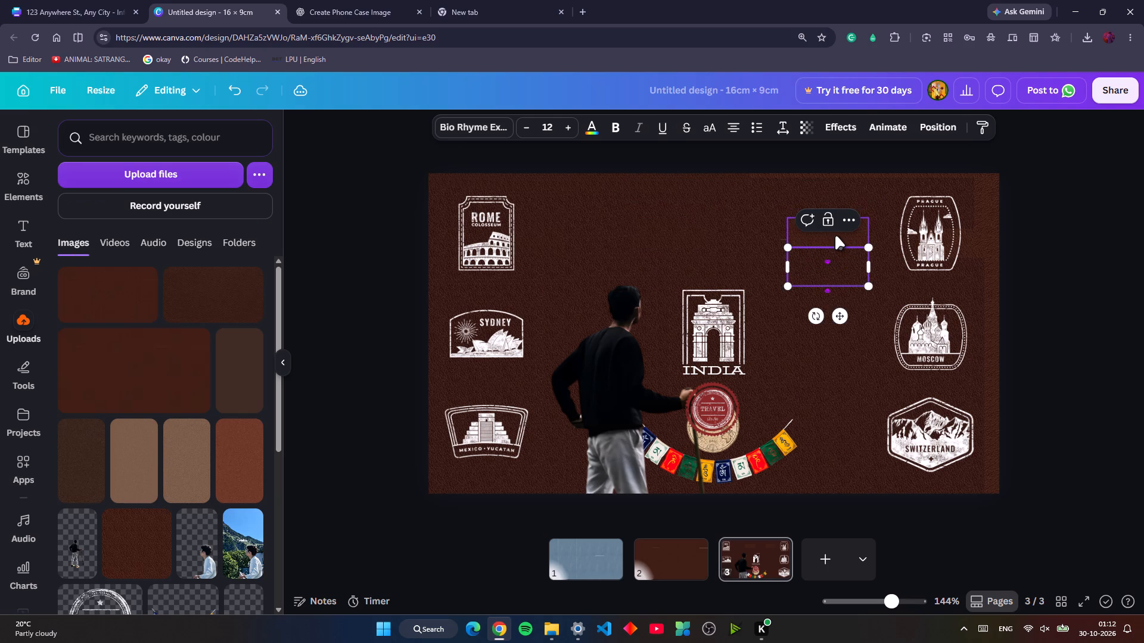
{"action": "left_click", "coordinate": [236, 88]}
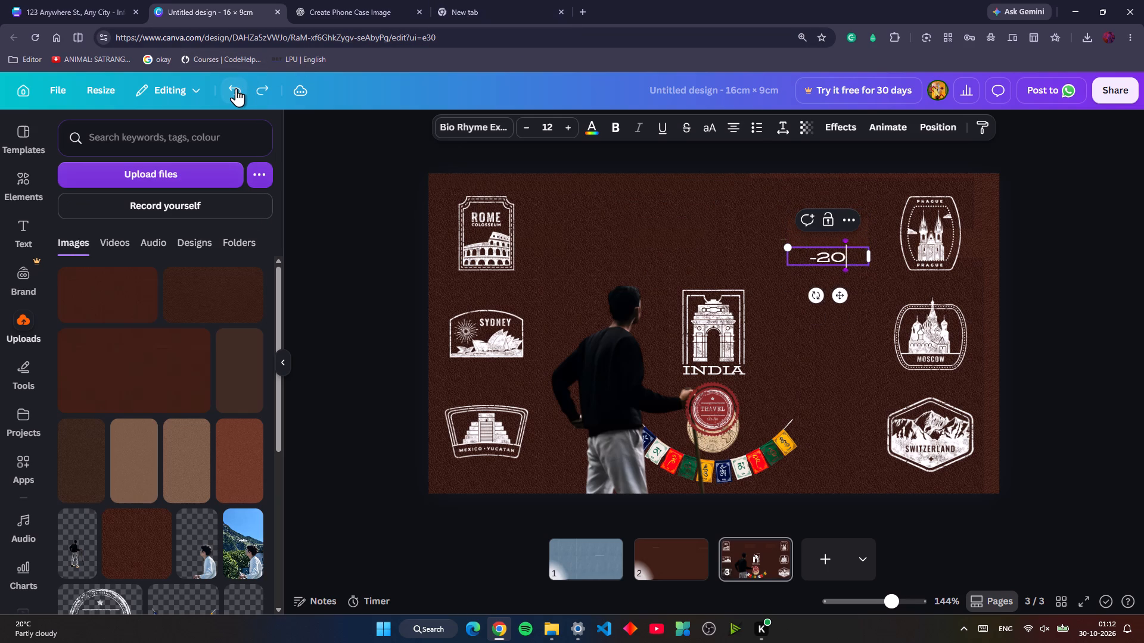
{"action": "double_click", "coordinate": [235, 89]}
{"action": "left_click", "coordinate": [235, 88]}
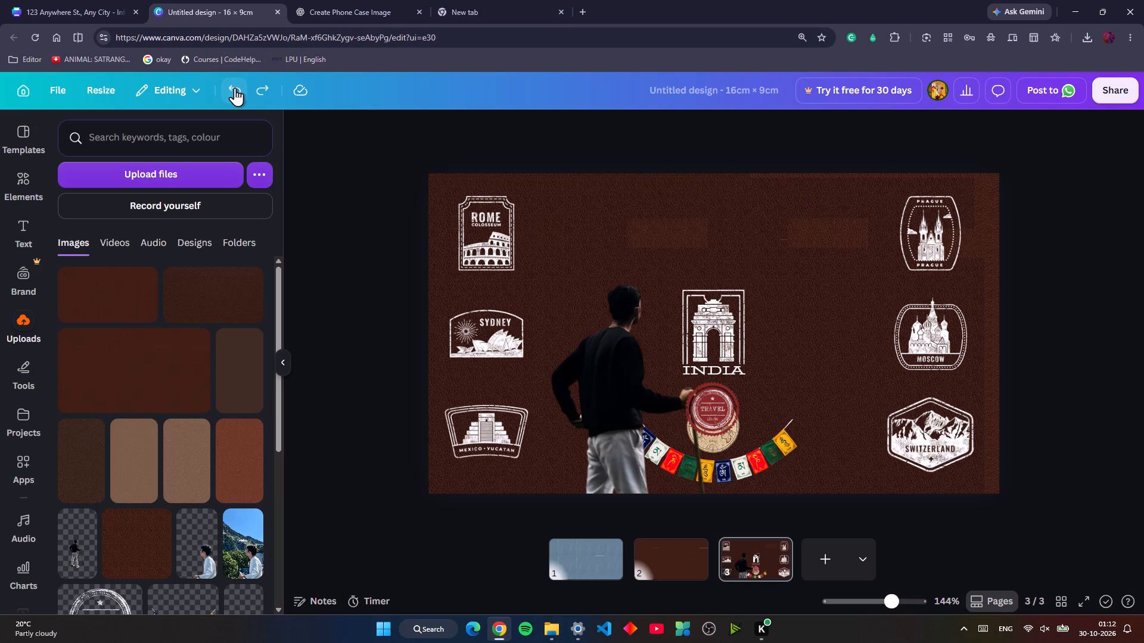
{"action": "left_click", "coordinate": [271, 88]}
Apply the copied brightness of -20 to the patch between the India and Prague badges and the horizontal patch behind the Prague badge.
{"action": "left_click", "coordinate": [850, 233]}
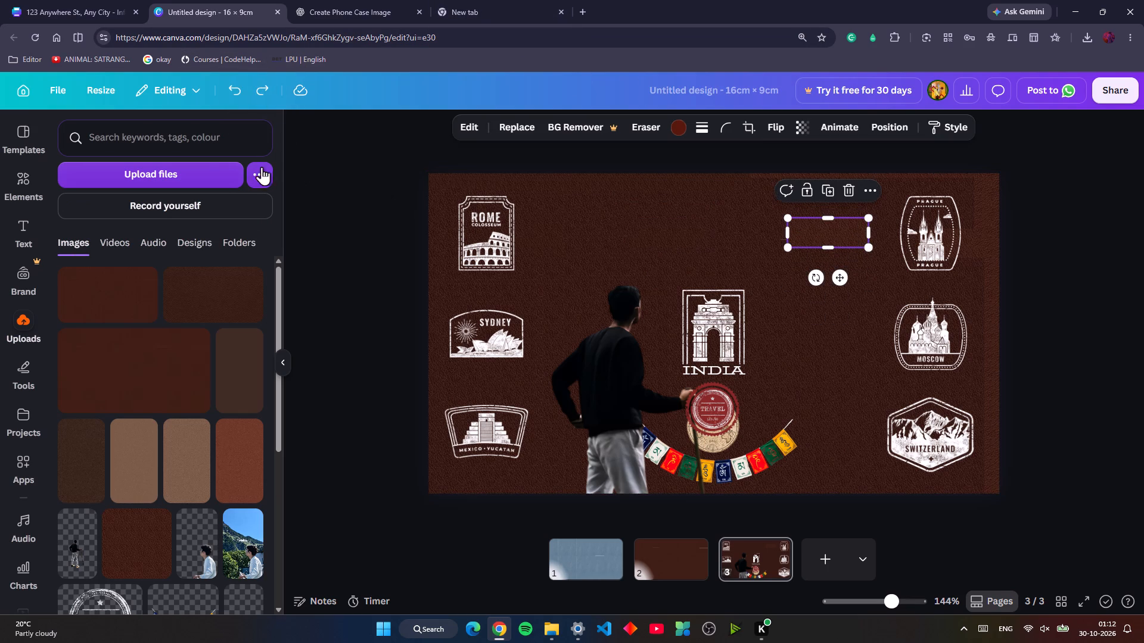
{"action": "left_click", "coordinate": [467, 127]}
{"action": "left_click", "coordinate": [85, 273]}
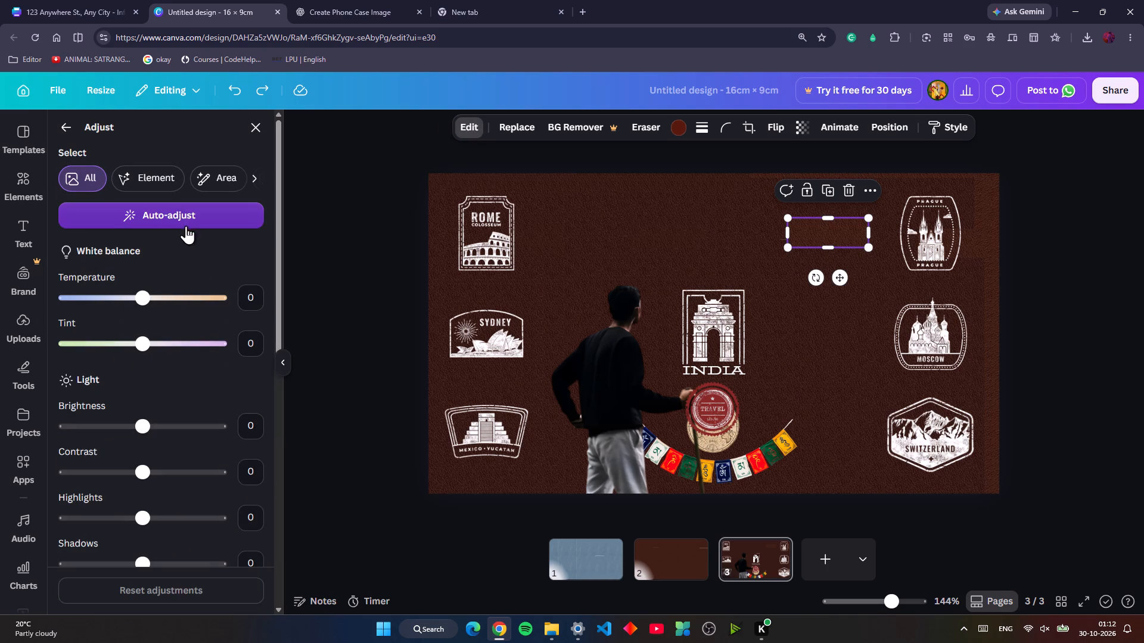
{"action": "left_click", "coordinate": [250, 430]}
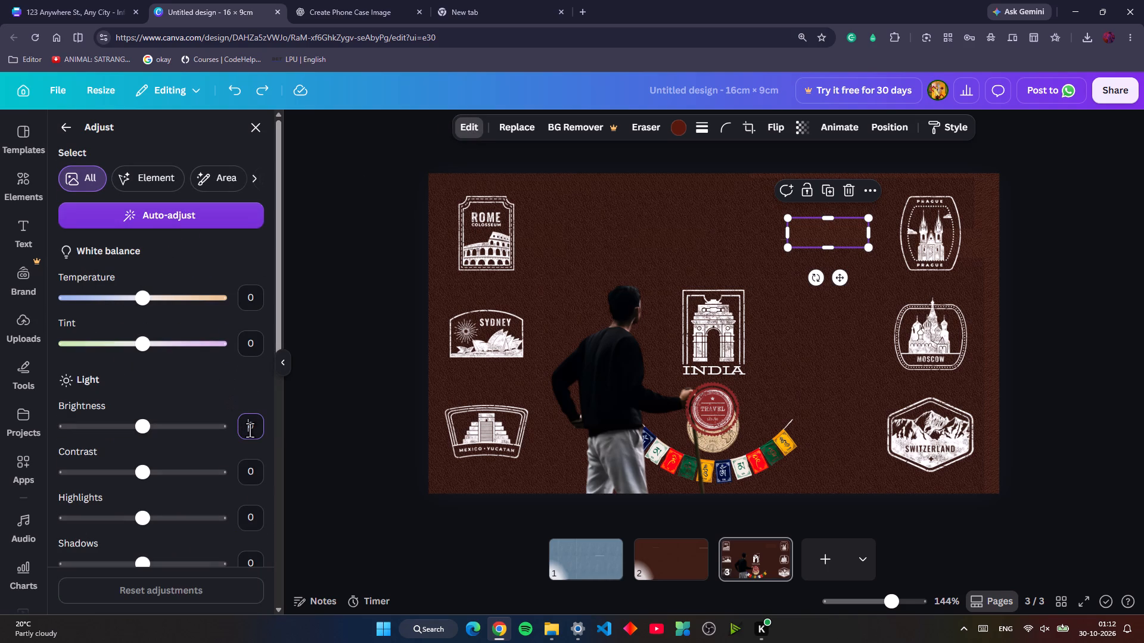
{"action": "key", "text": "ctrl+v"}
{"action": "key", "text": "Return"}
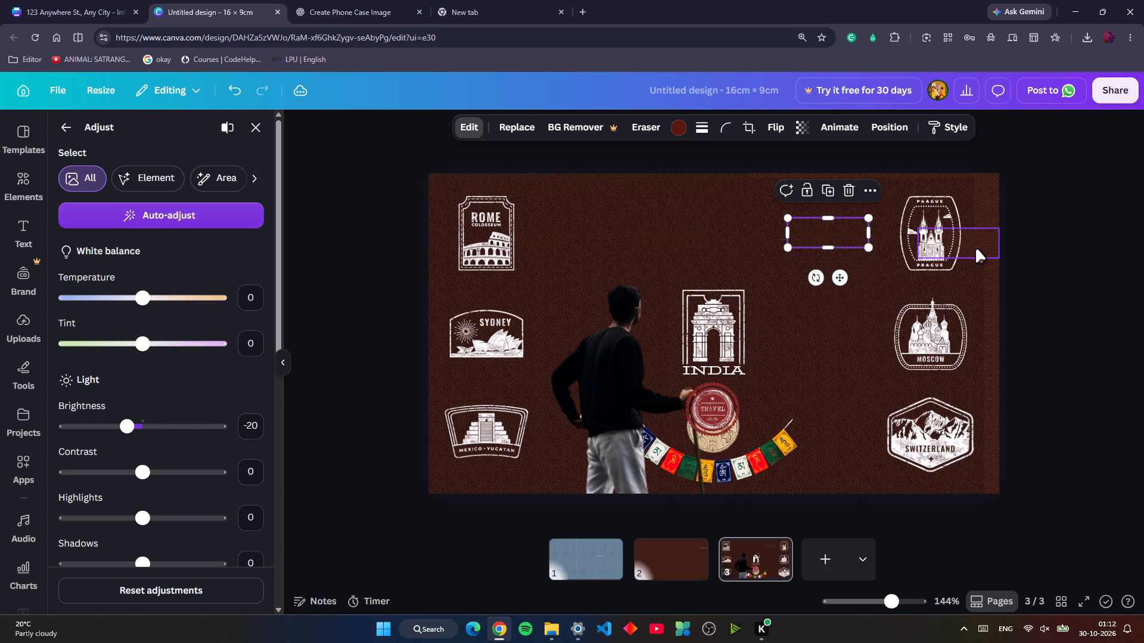
{"action": "left_click", "coordinate": [976, 249]}
{"action": "left_click", "coordinate": [251, 429]}
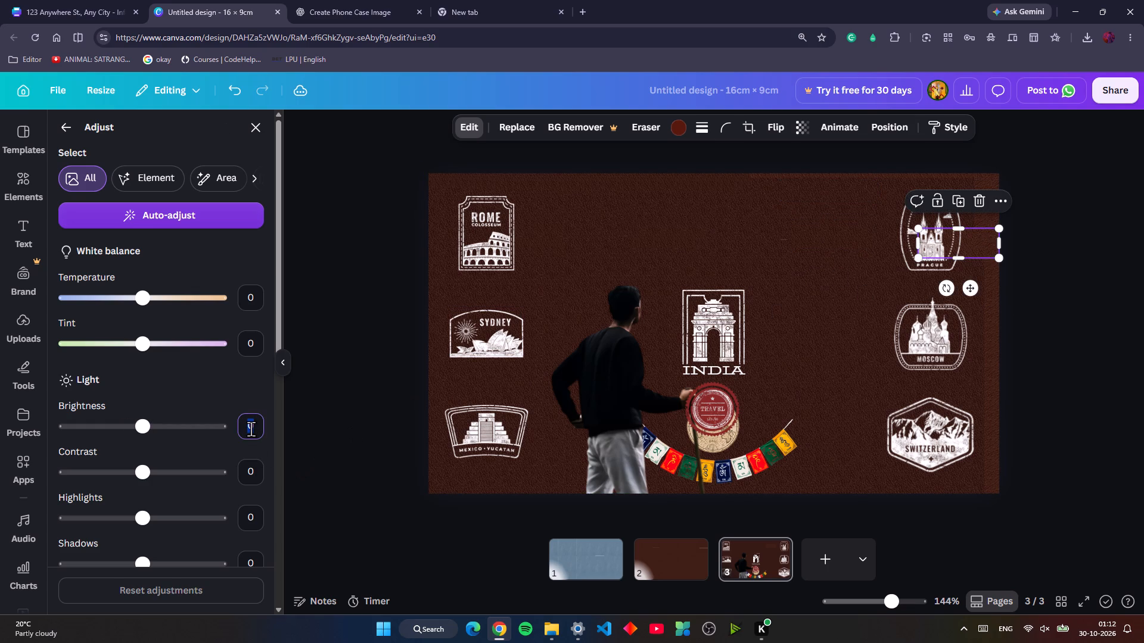
{"action": "key", "text": "ctrl+v"}
{"action": "key", "text": "Return"}
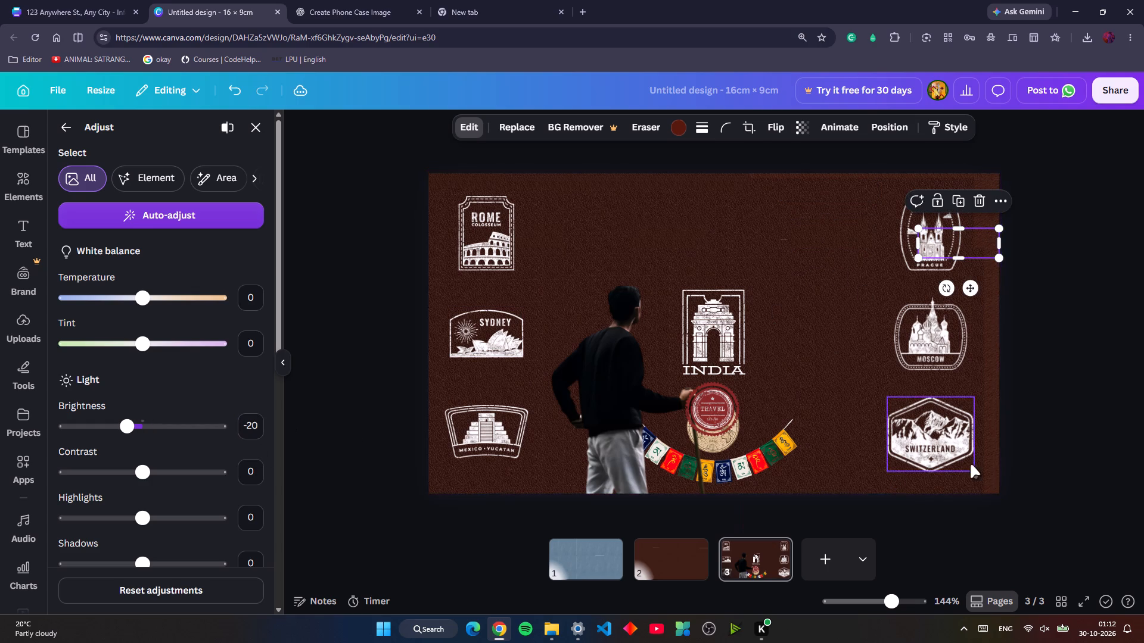
Apply the copied brightness of -20 to the two vertical texture patches on the design's edge beside the Switzerland badge.
{"action": "left_click", "coordinate": [990, 466]}
{"action": "left_click", "coordinate": [252, 430], "text": "ctrl"}
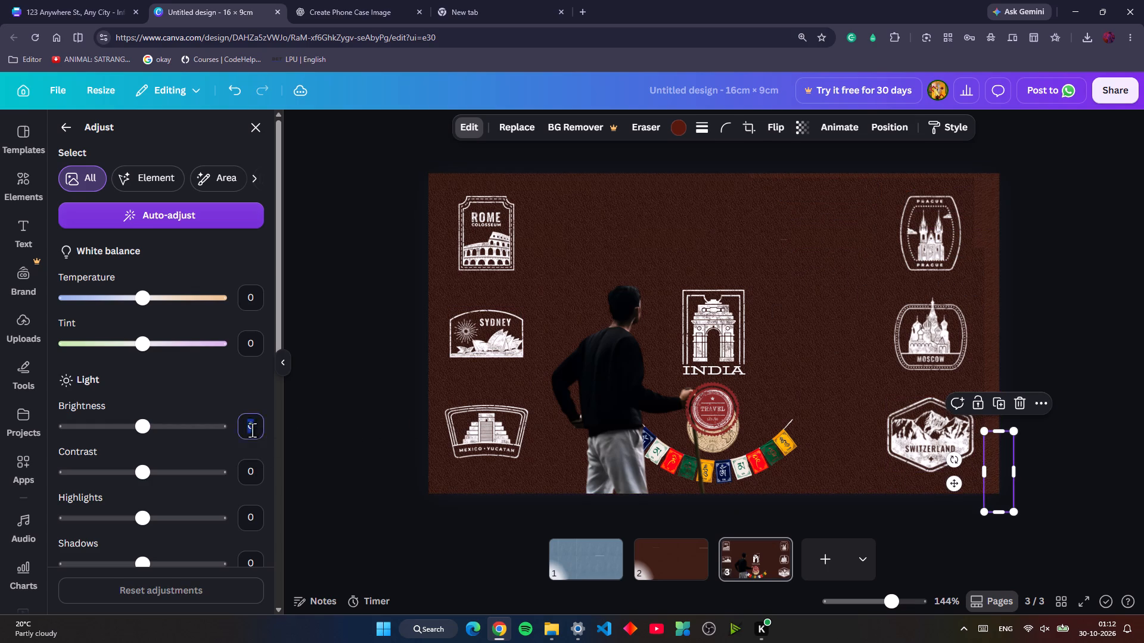
{"action": "key", "text": "ctrl+v"}
{"action": "key", "text": "Return"}
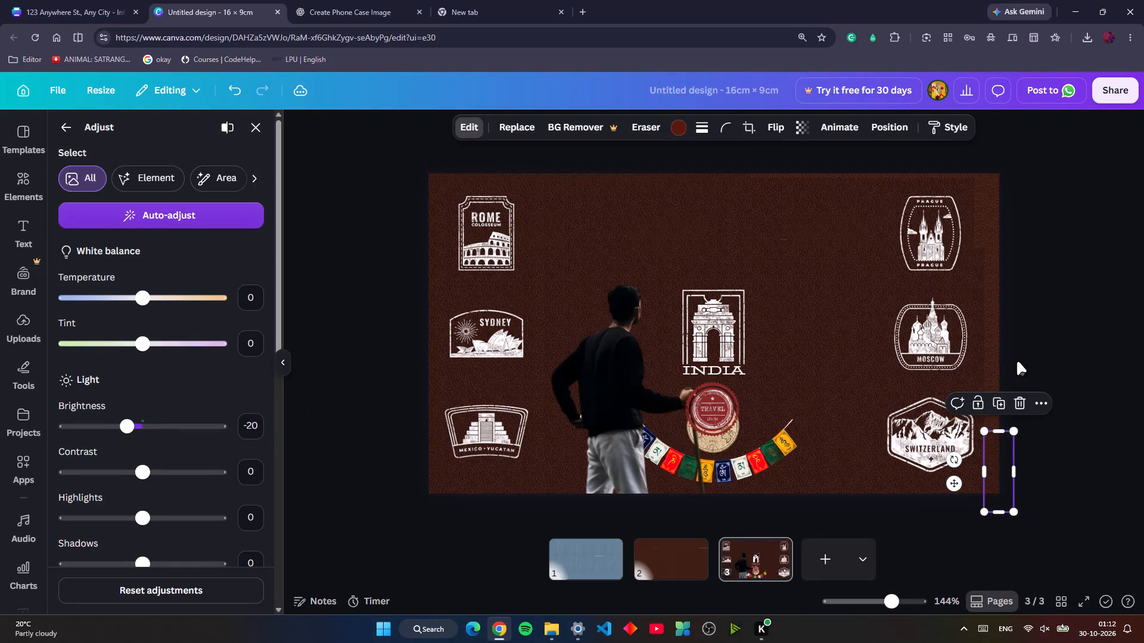
{"action": "left_click", "coordinate": [991, 375]}
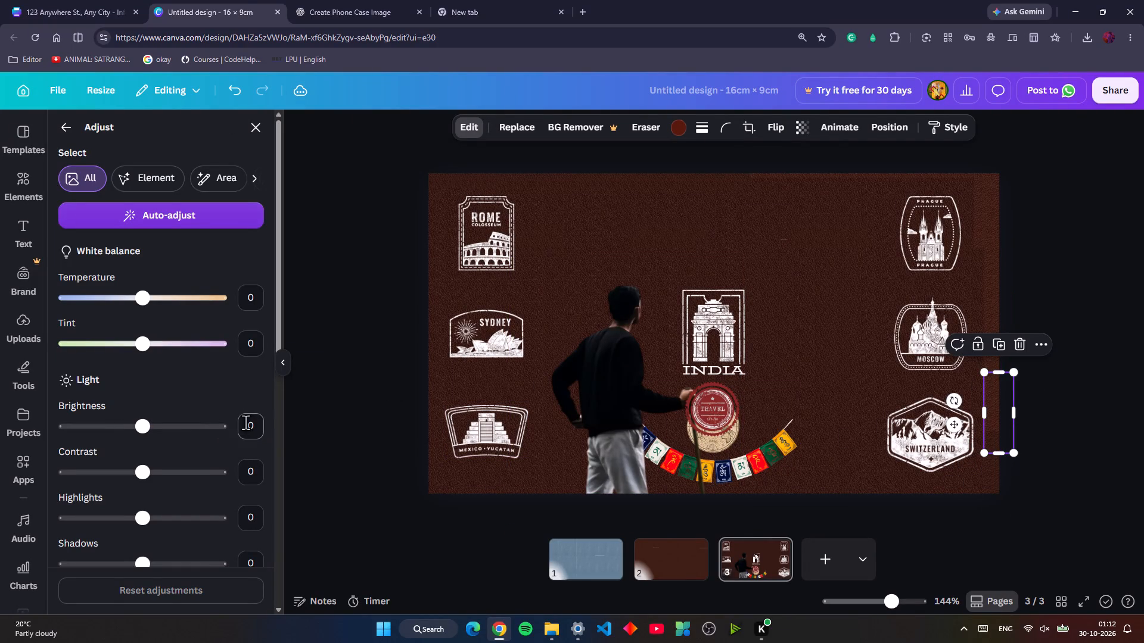
{"action": "left_click", "coordinate": [250, 425]}
{"action": "key", "text": "ctrl+v"}
{"action": "key", "text": "Return"}
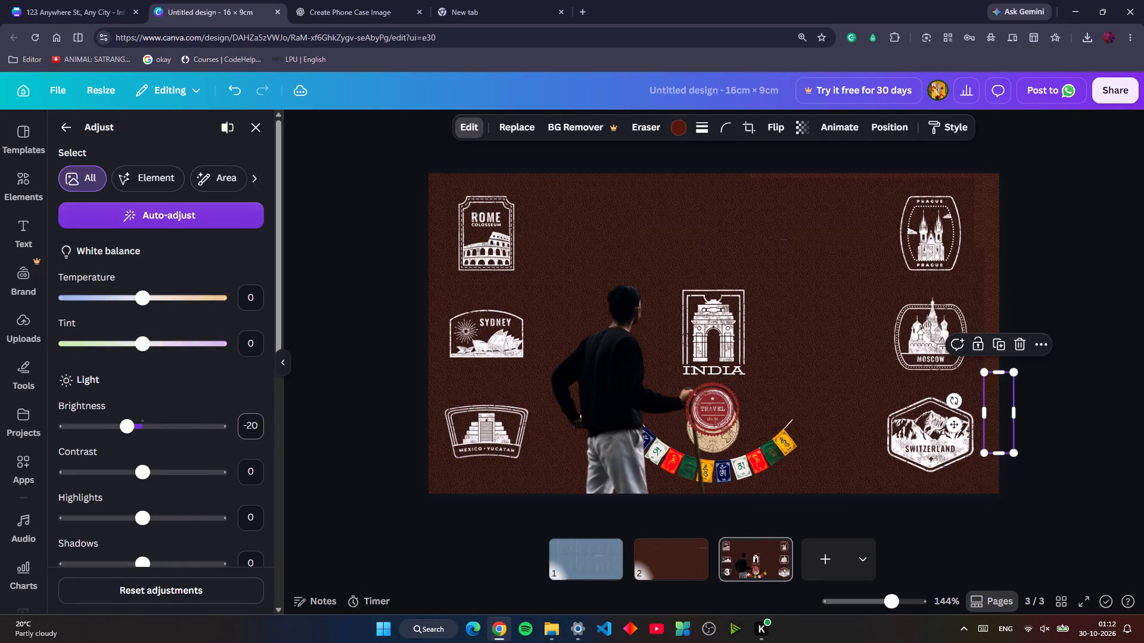
Apply the copied brightness of -20 to the two vertical edge patches beside the Moscow and Prague badges.
{"action": "left_click", "coordinate": [992, 318]}
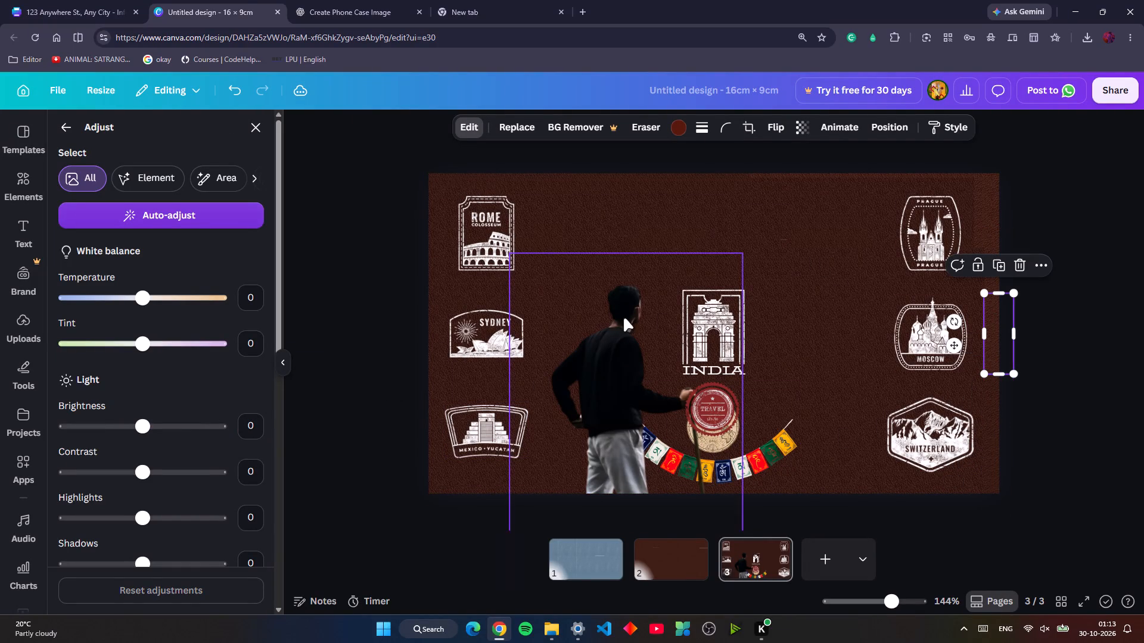
{"action": "left_click", "coordinate": [257, 420]}
{"action": "key", "text": "ctrl+v"}
{"action": "key", "text": "Return"}
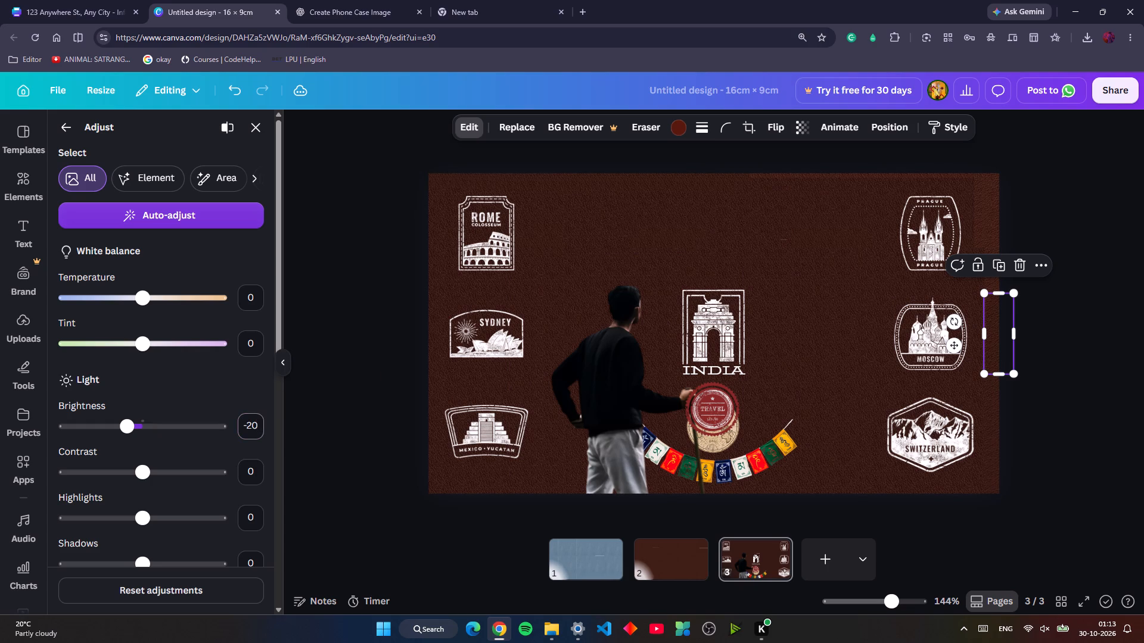
{"action": "left_click", "coordinate": [993, 243]}
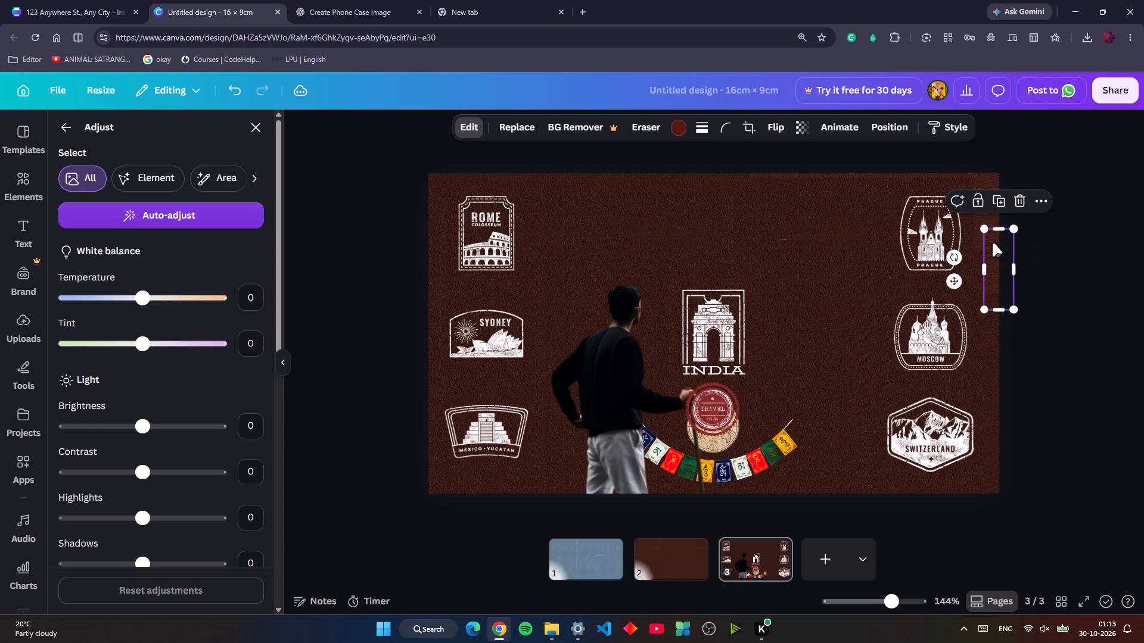
{"action": "left_click", "coordinate": [247, 431]}
{"action": "key", "text": "ctrl+v"}
{"action": "key", "text": "Return"}
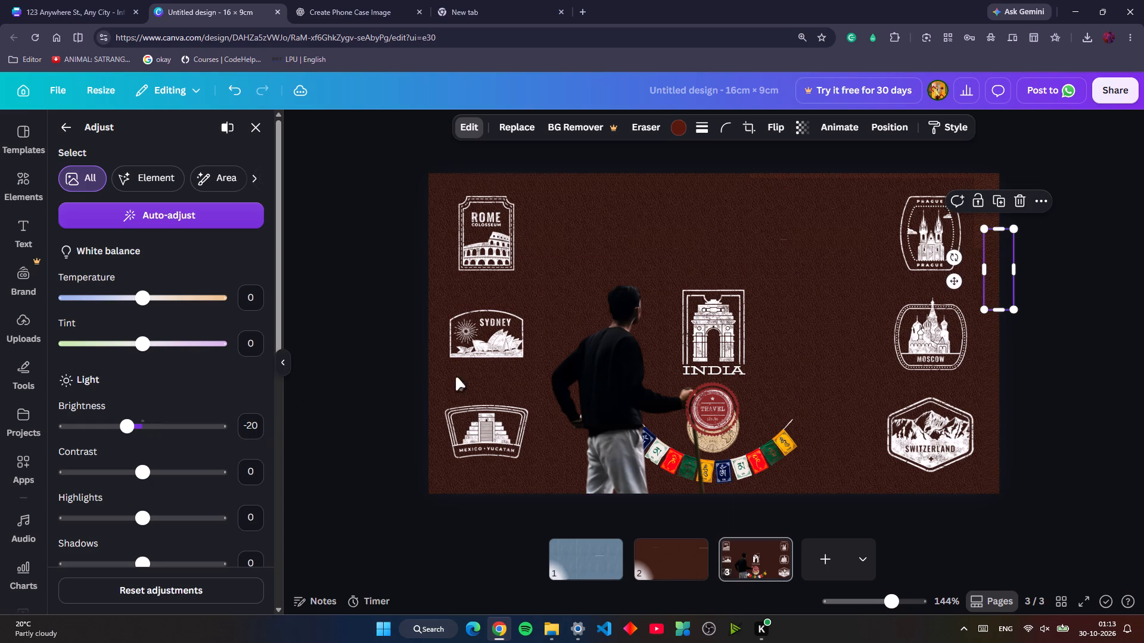
Apply the copied brightness of -20 to the vertical texture patch in the design's upper corner beside the Prague badge.
{"action": "left_click", "coordinate": [1140, 247]}
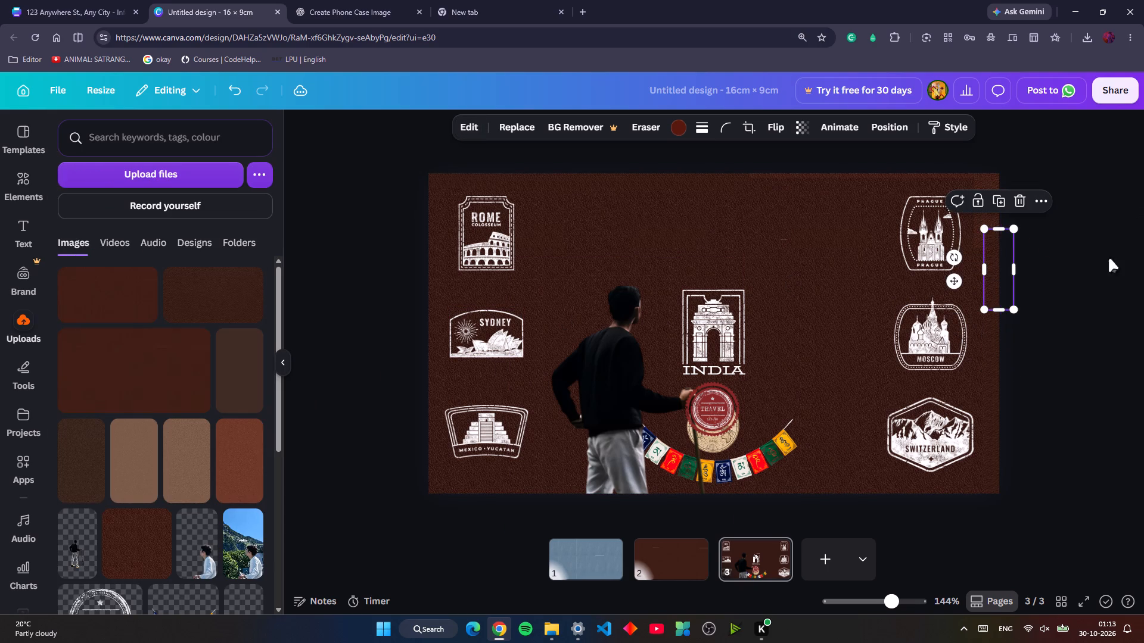
{"action": "left_click", "coordinate": [1098, 273]}
{"action": "left_click", "coordinate": [980, 214]}
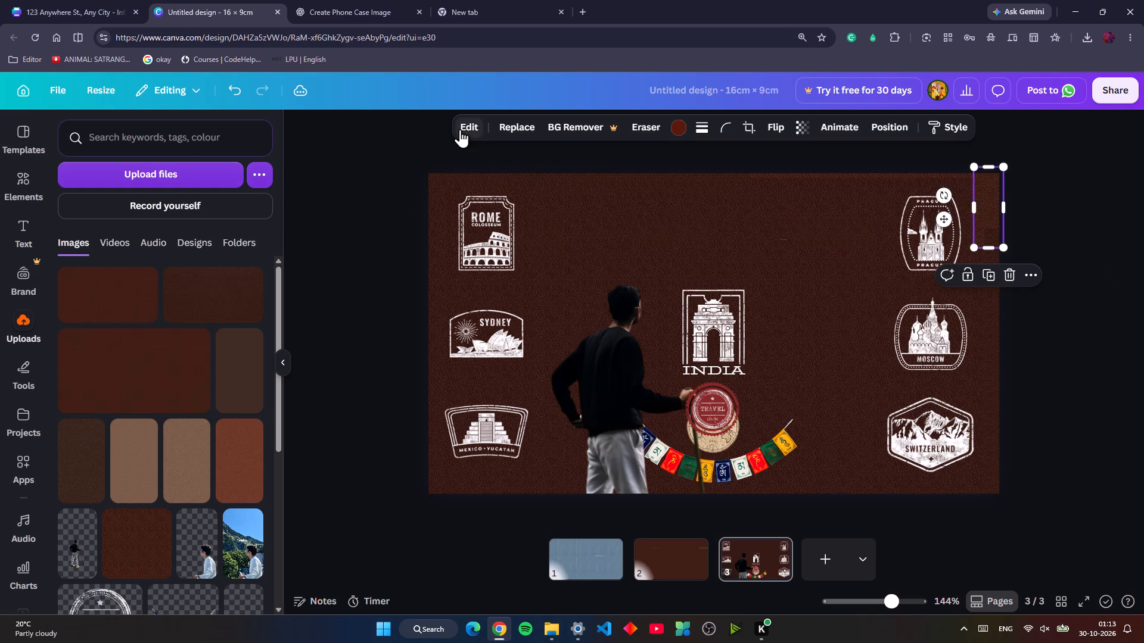
{"action": "left_click", "coordinate": [461, 129]}
{"action": "left_click", "coordinate": [86, 263]}
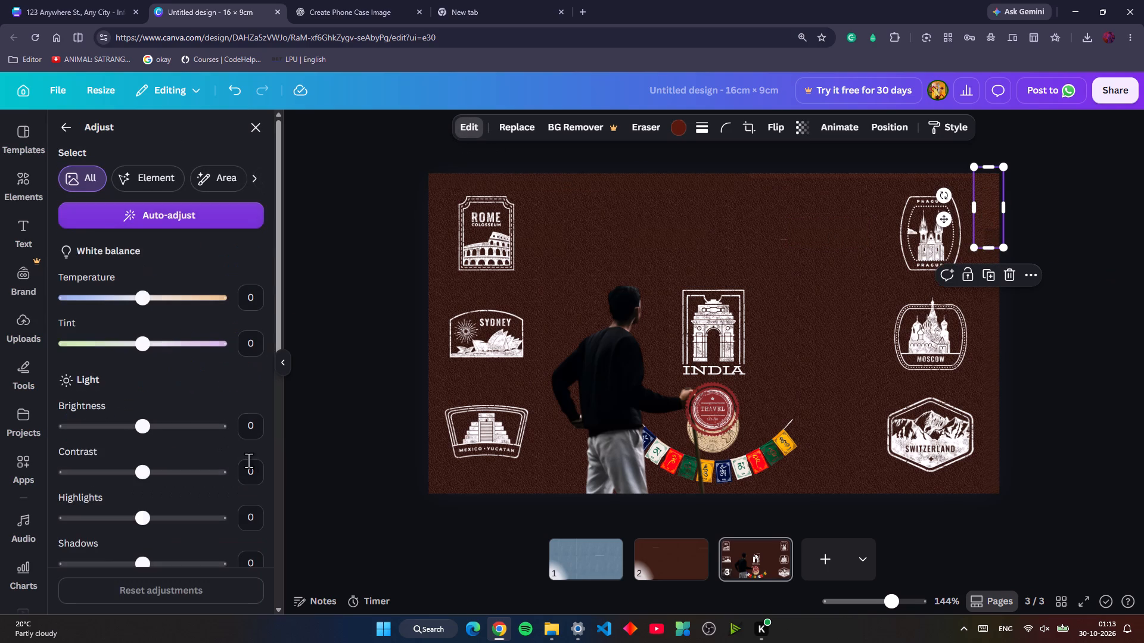
{"action": "left_click", "coordinate": [253, 425]}
{"action": "key", "text": "ctrl+v"}
{"action": "key", "text": "Return"}
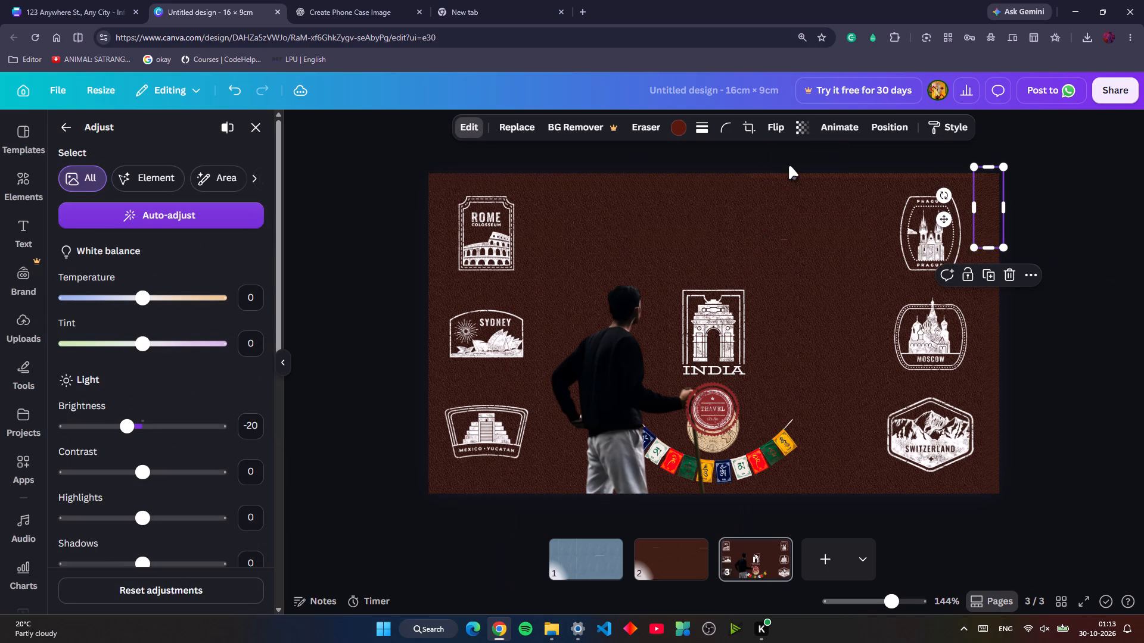
Apply the copied brightness of -20 to the three remaining top-edge texture patches between the India badge and the Prague badge.
{"action": "left_click", "coordinate": [782, 173]}
{"action": "left_click", "coordinate": [251, 427]}
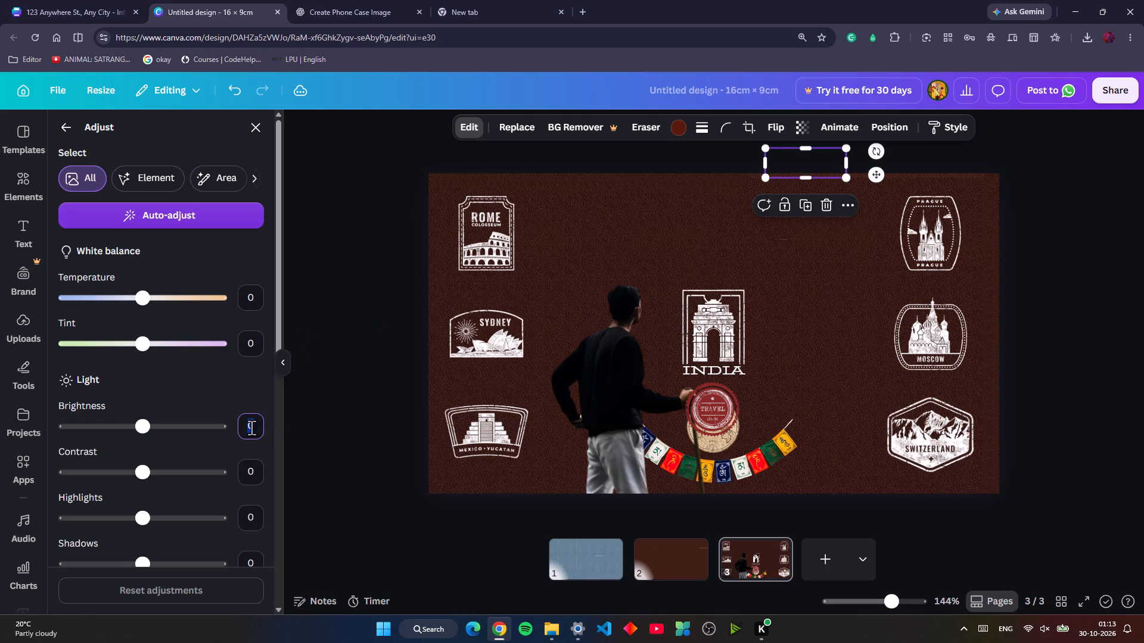
{"action": "key", "text": "ctrl+v"}
{"action": "key", "text": "Return"}
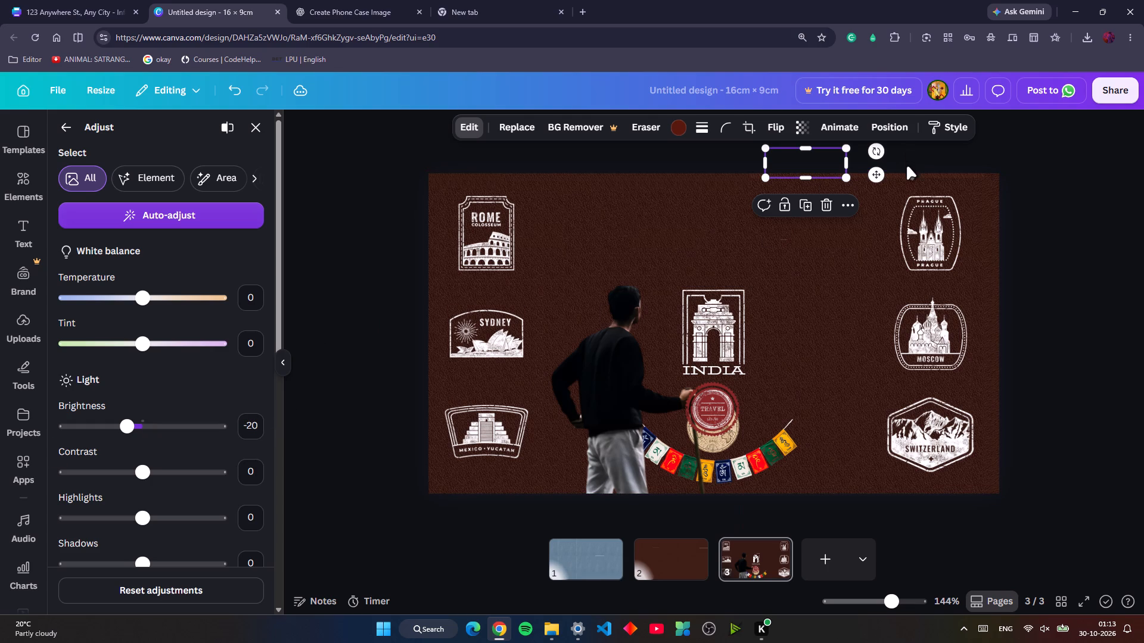
{"action": "left_click", "coordinate": [908, 173]}
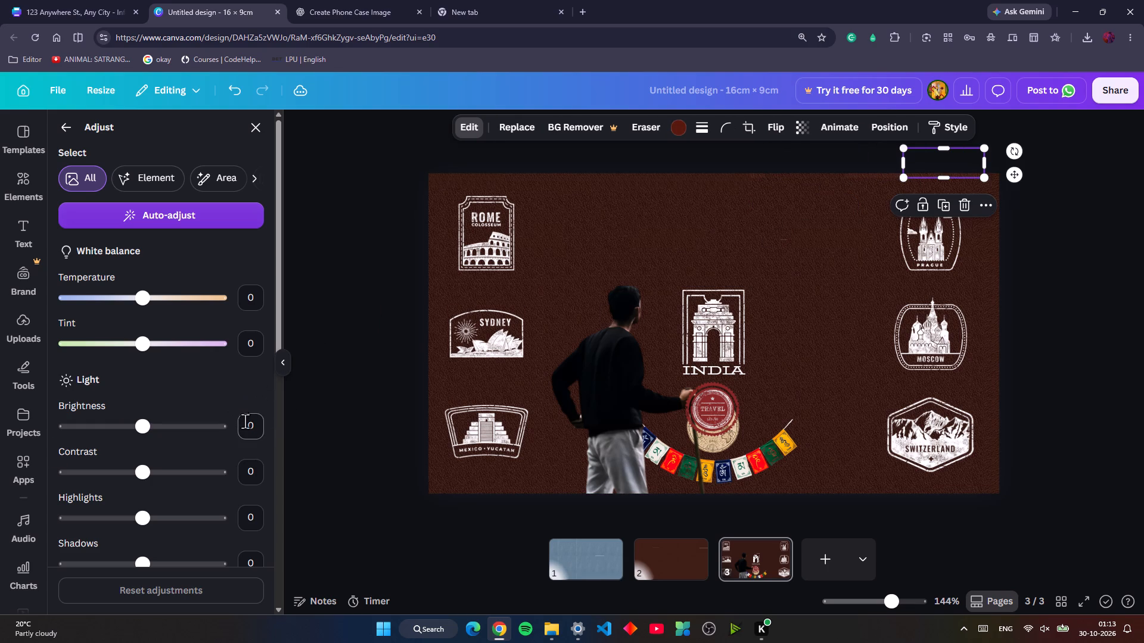
{"action": "left_click", "coordinate": [248, 424]}
{"action": "key", "text": "ctrl+v"}
{"action": "key", "text": "Return"}
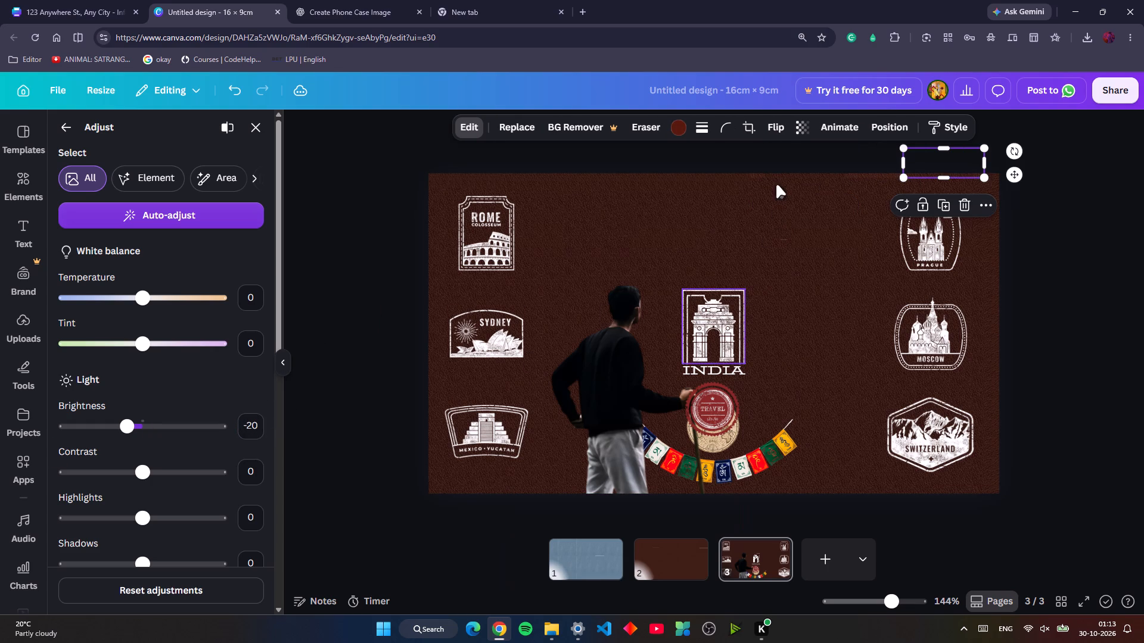
{"action": "left_click", "coordinate": [761, 176]}
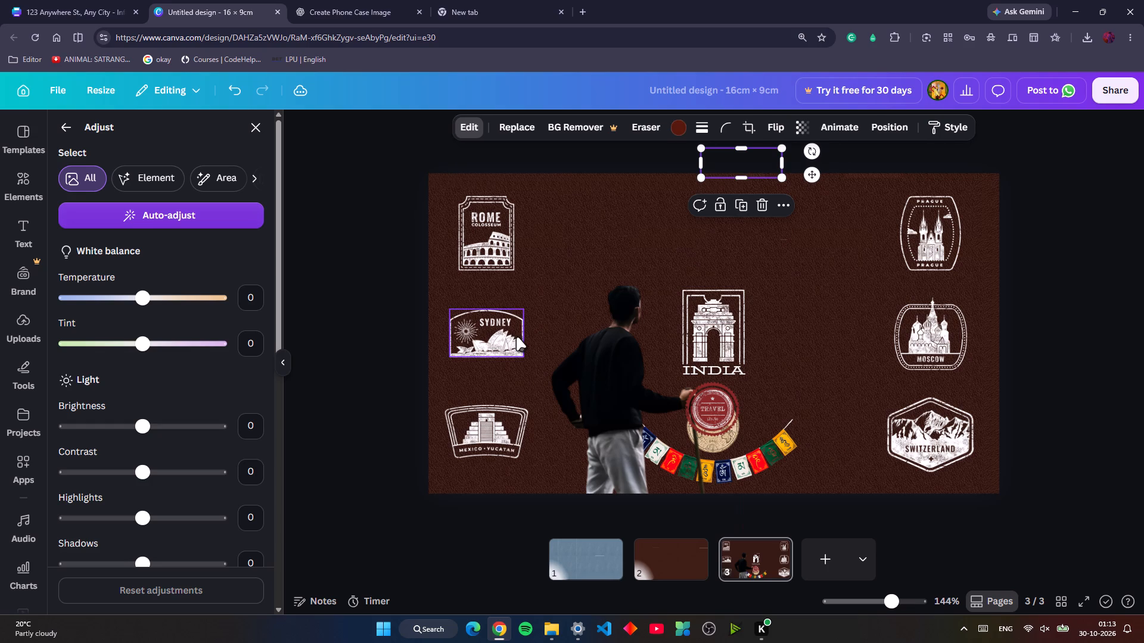
{"action": "left_click", "coordinate": [250, 424], "text": "ctrl"}
{"action": "key", "text": "ctrl+v"}
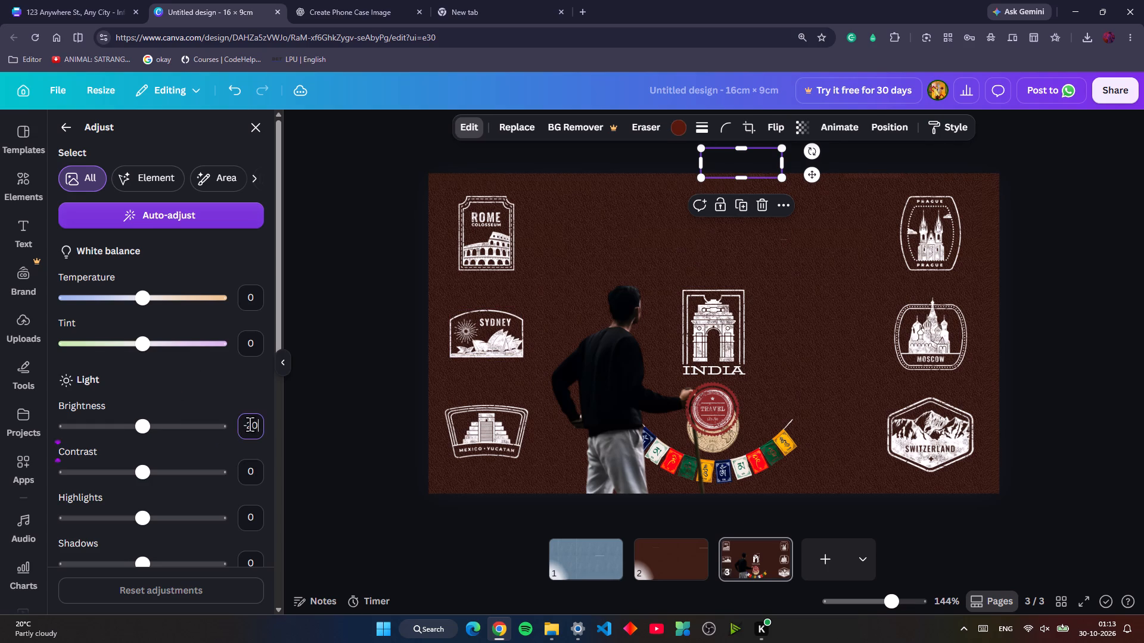
{"action": "key", "text": "Return"}
{"action": "left_click", "coordinate": [353, 397]}
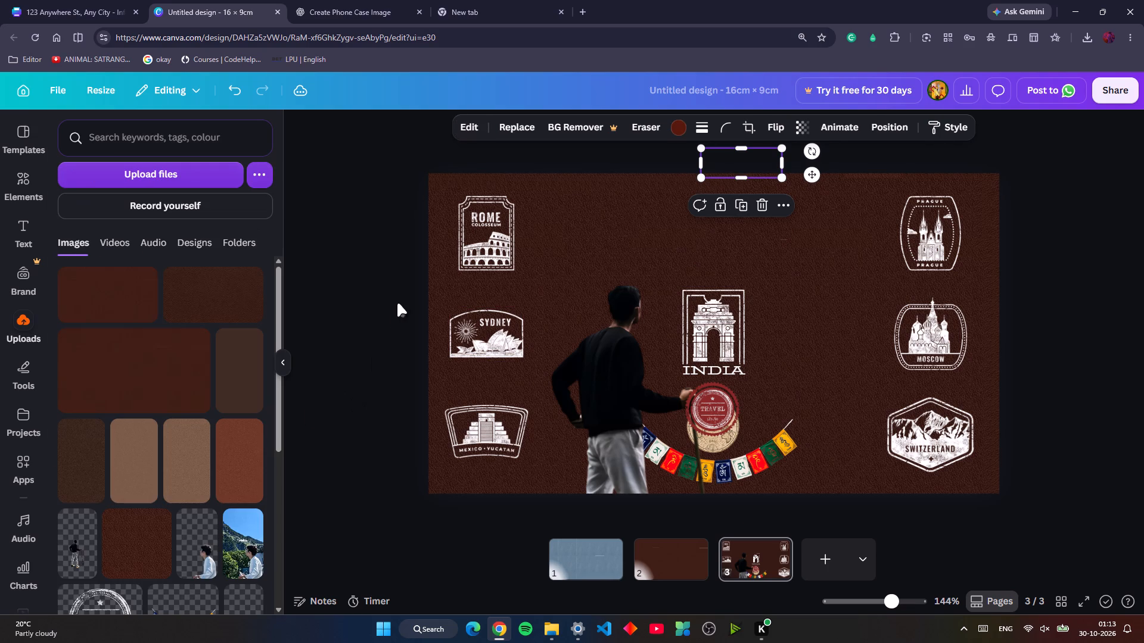
Apply the copied brightness of -20 to the last top-edge texture patch, just beside the Prague badge.
{"action": "left_click", "coordinate": [897, 174]}
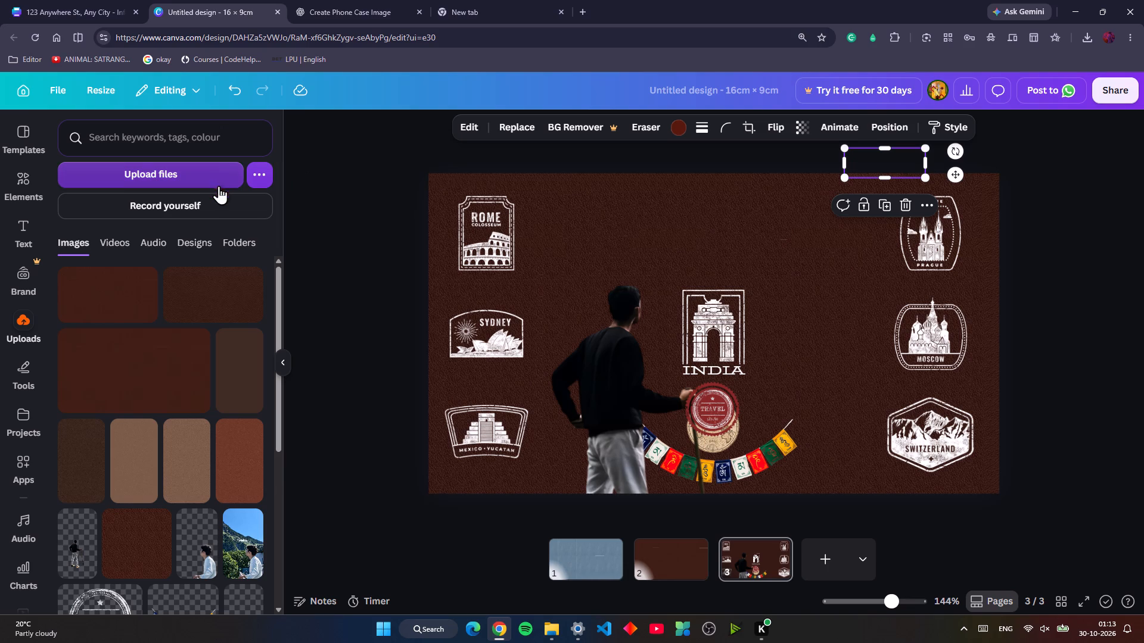
{"action": "left_click", "coordinate": [465, 126]}
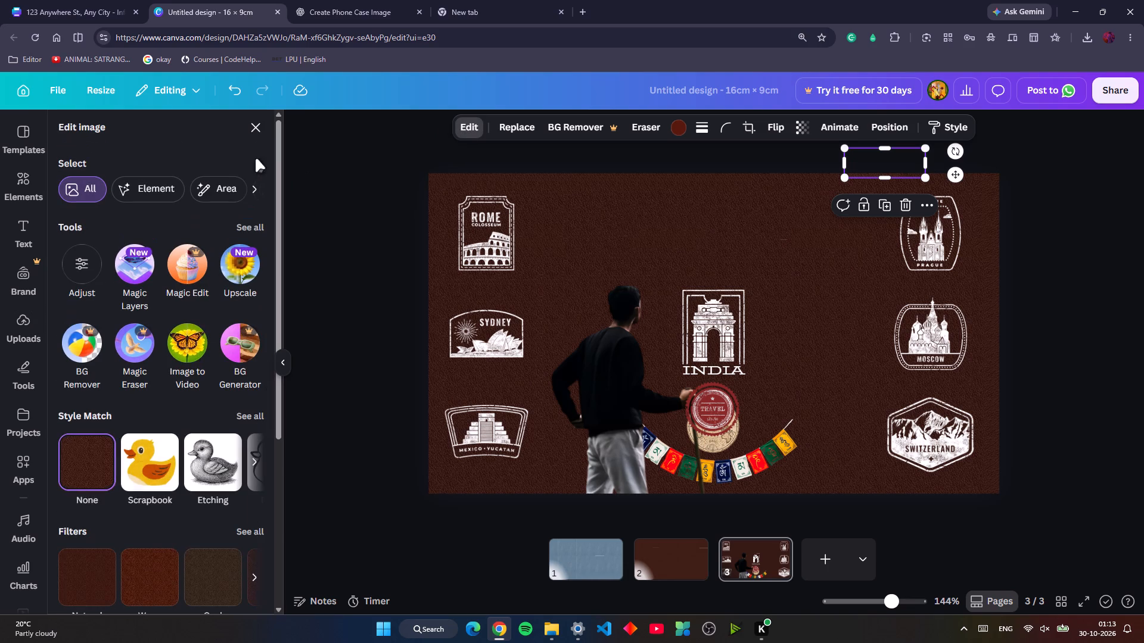
{"action": "left_click", "coordinate": [86, 260]}
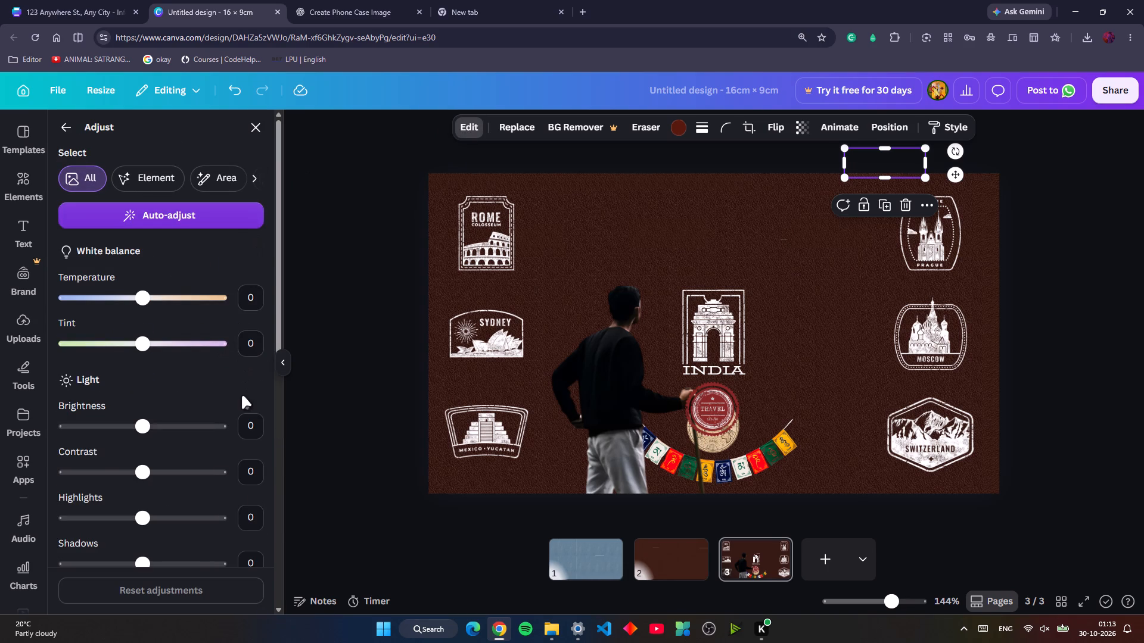
{"action": "left_click", "coordinate": [258, 433]}
{"action": "key", "text": "ctrl+v"}
{"action": "key", "text": "Return"}
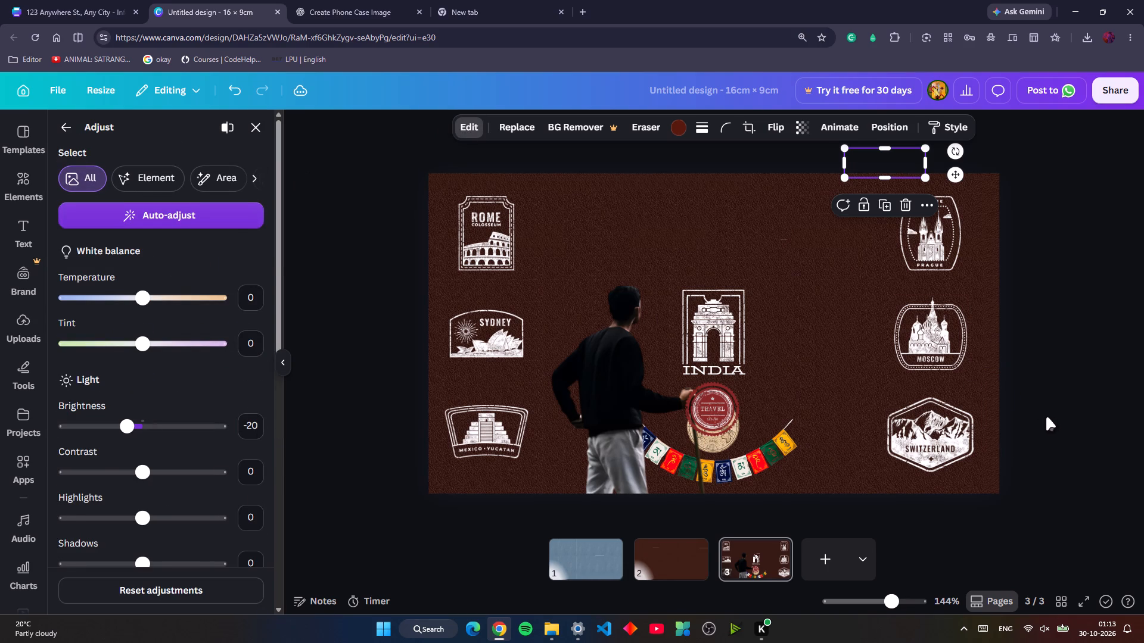
{"action": "left_click", "coordinate": [1046, 417]}
{"action": "left_click", "coordinate": [1043, 417]}
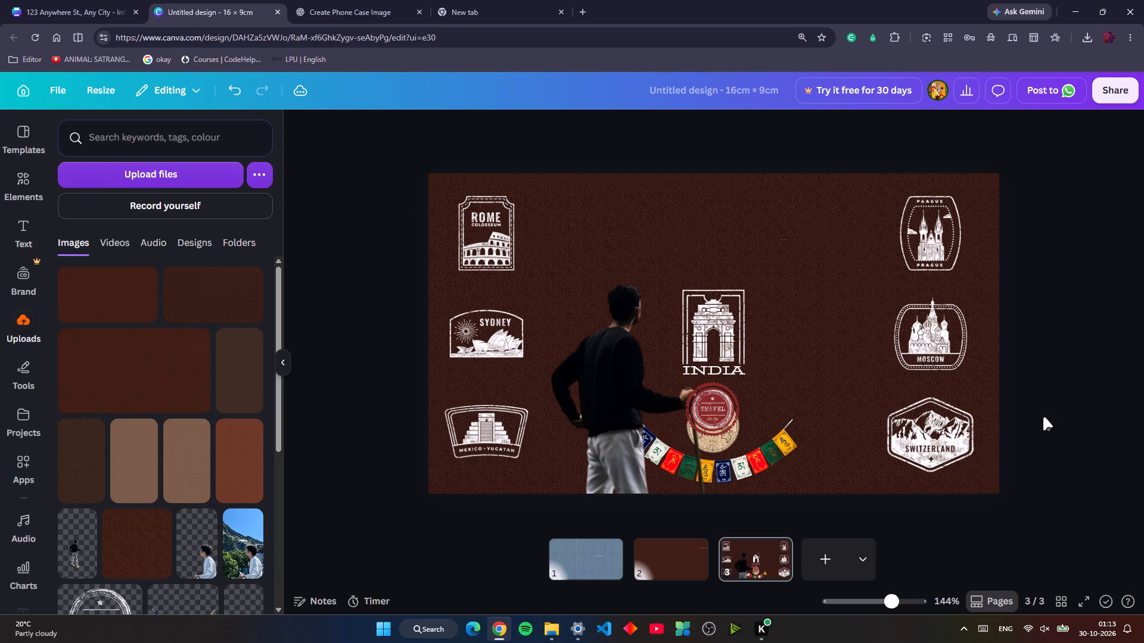
Download page 3 as a JPG into the Downloads folder with the file name Refined Pro Max.
{"action": "left_click", "coordinate": [1104, 93]}
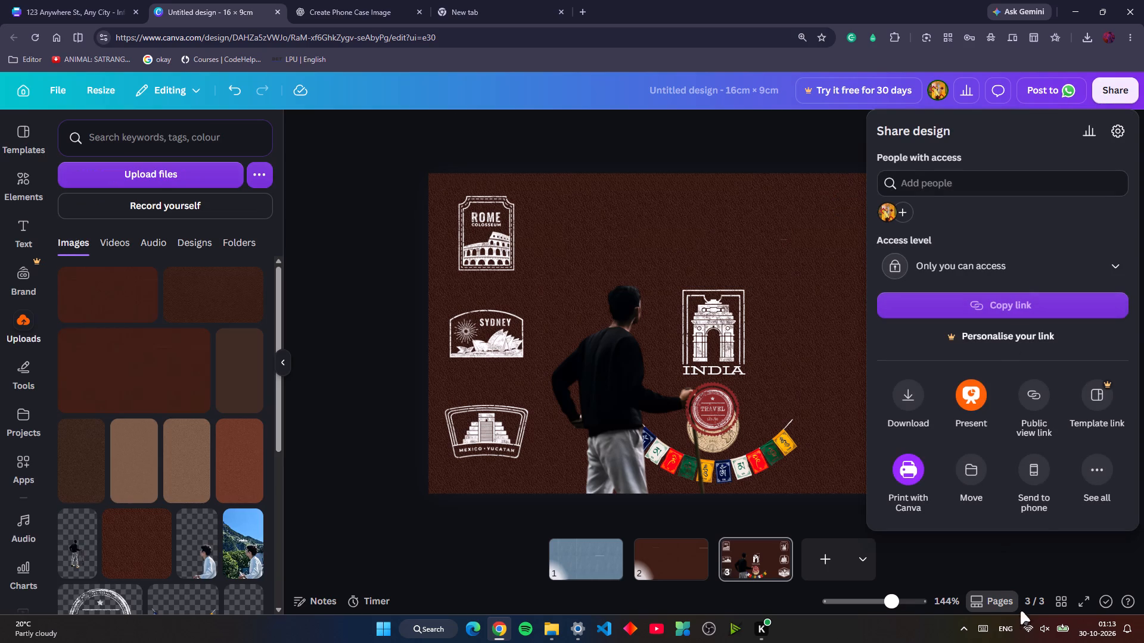
{"action": "left_click", "coordinate": [914, 395]}
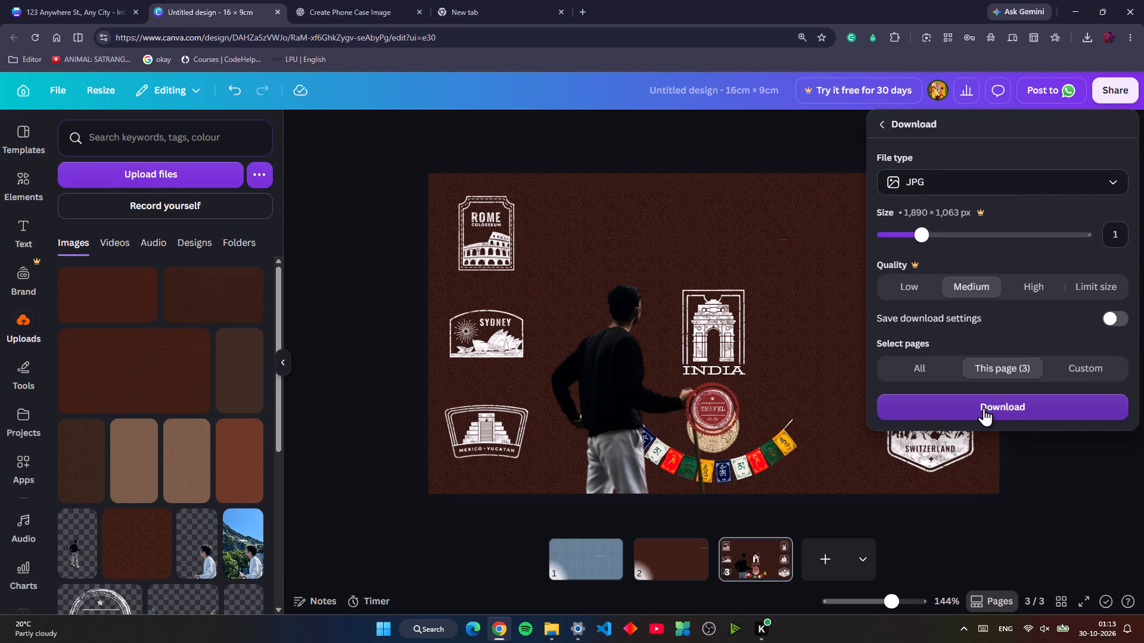
{"action": "left_click", "coordinate": [984, 408]}
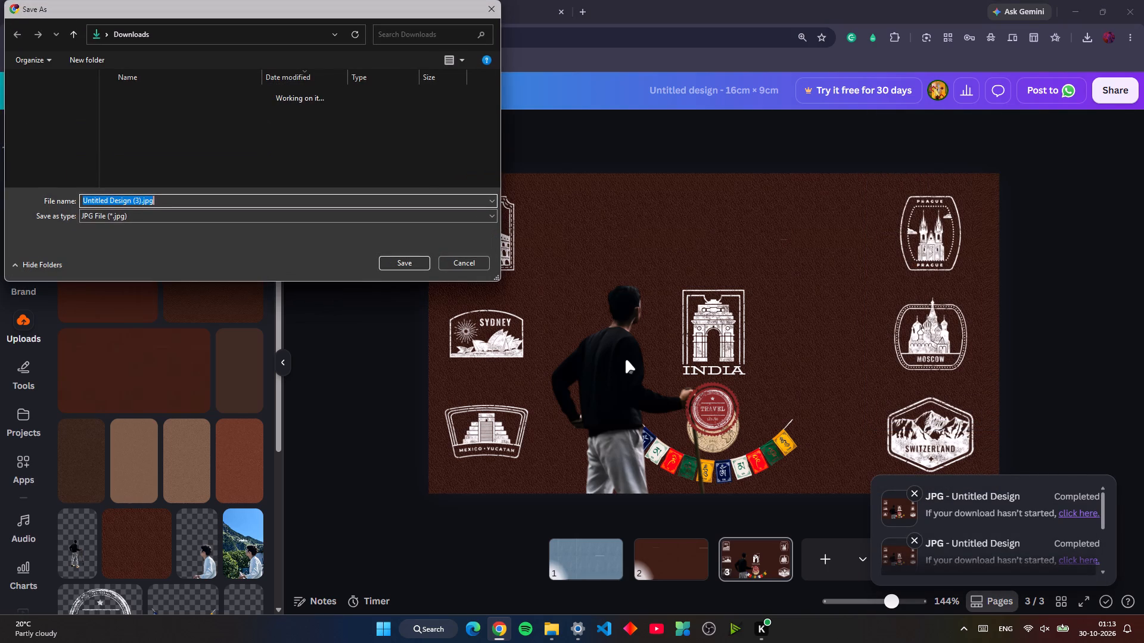
{"action": "left_click", "coordinate": [52, 116]}
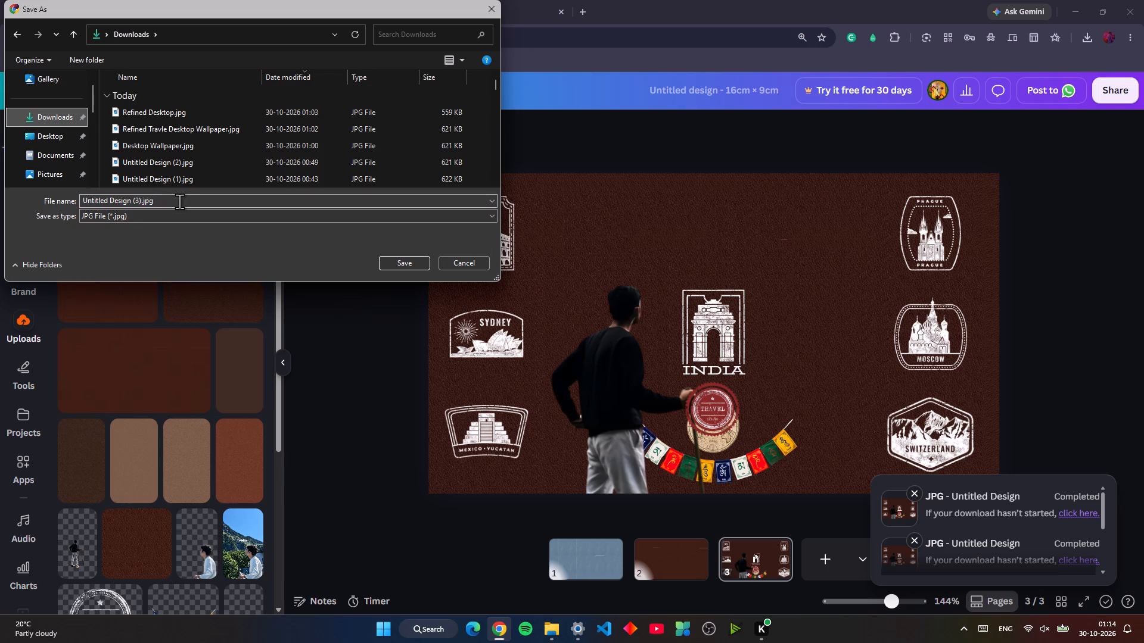
{"action": "left_click", "coordinate": [179, 201]}
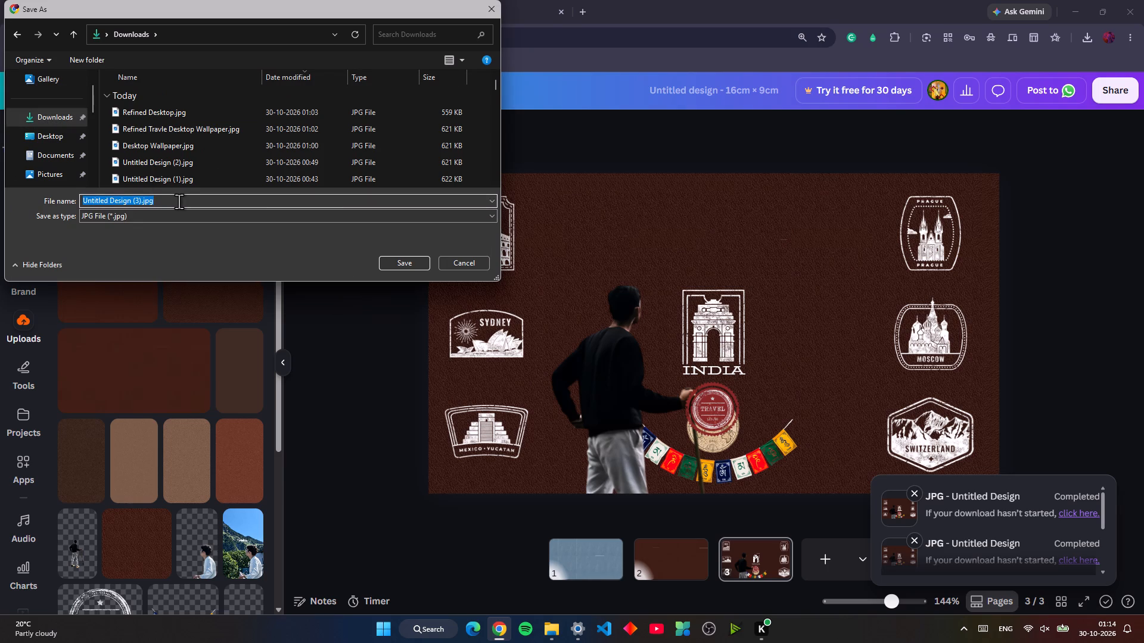
{"action": "type", "text": "Refined Pro MAx"}
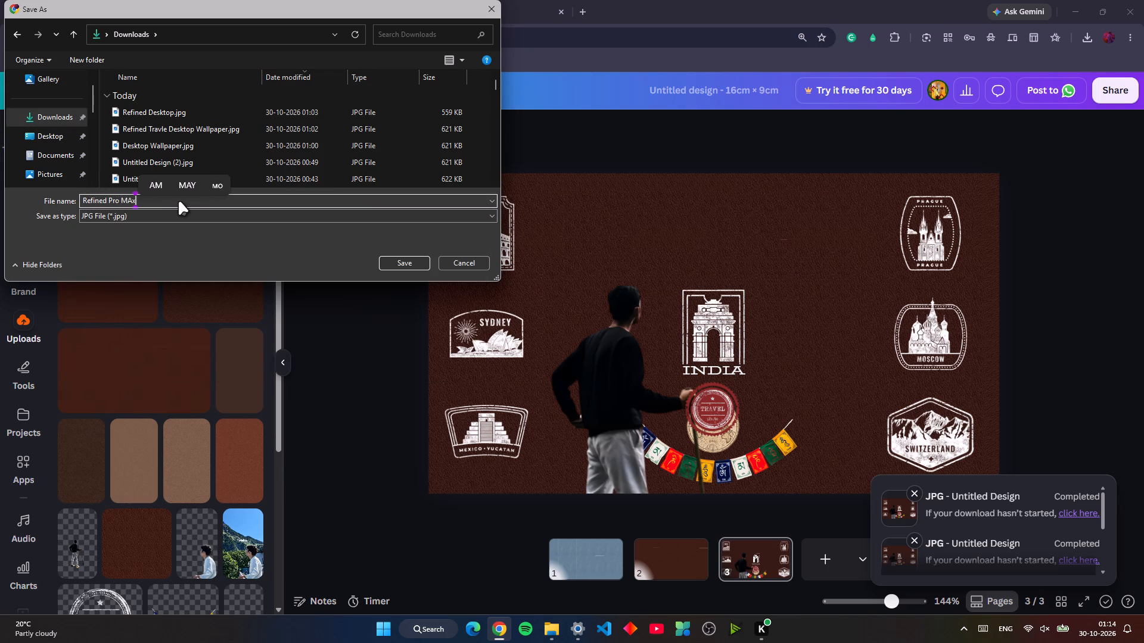
{"action": "key", "text": "BackSpace"}
{"action": "key", "text": "BackSpace"}
{"action": "type", "text": "ax"}
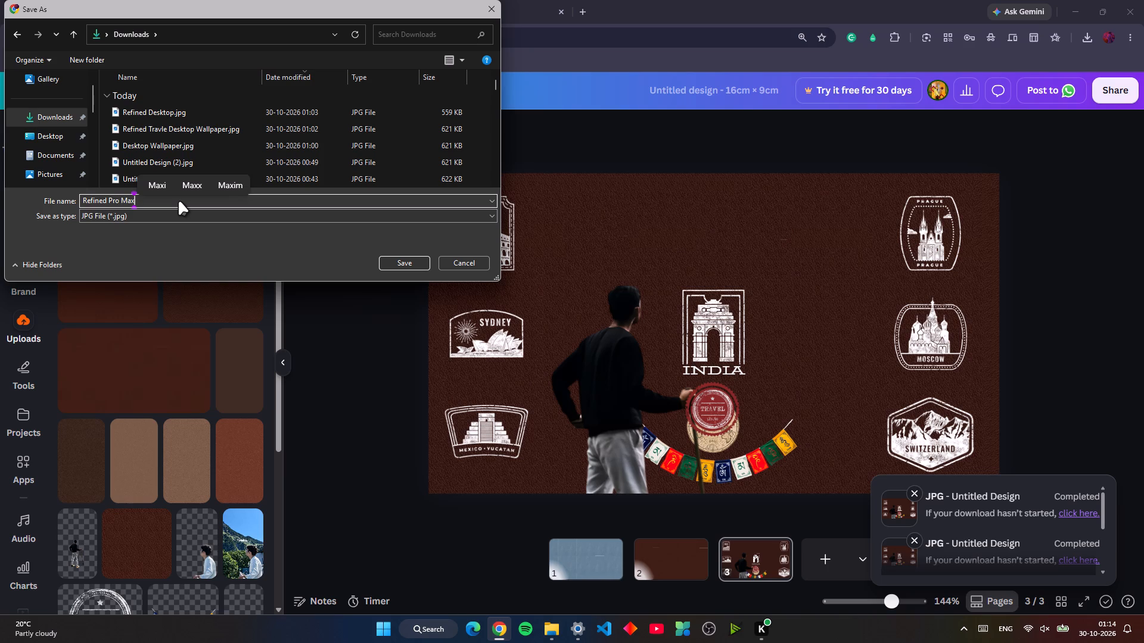
{"action": "key", "text": "Return"}
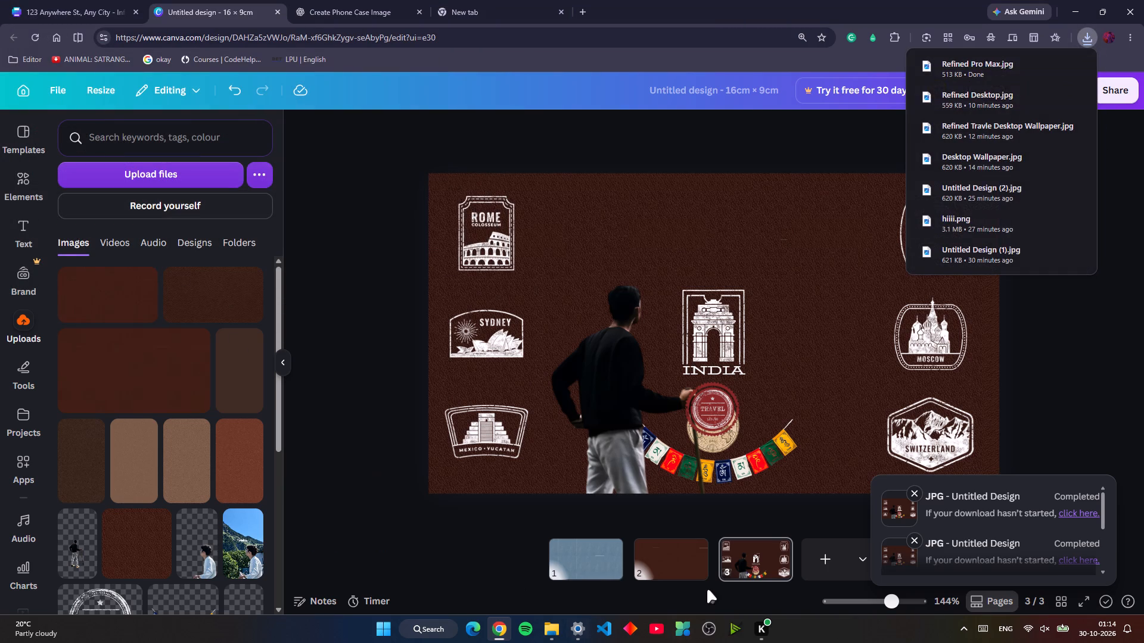
In Windows Settings, set Refined Pro Max.jpg from Downloads as the lock screen picture, and close Settings.
{"action": "left_click", "coordinate": [580, 629]}
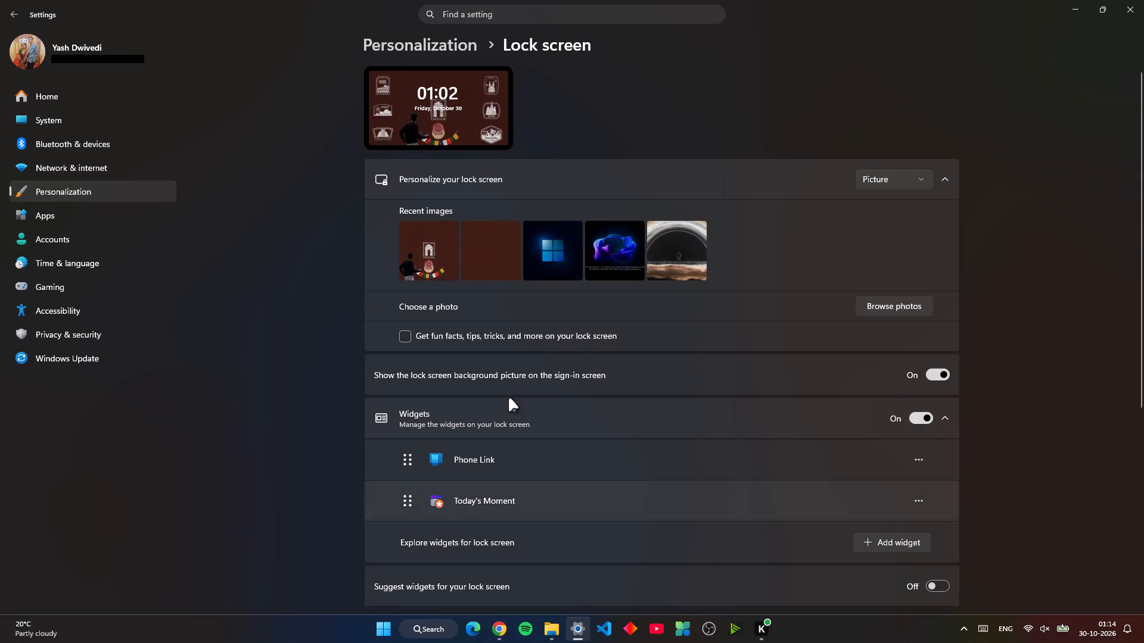
{"action": "left_click", "coordinate": [891, 310]}
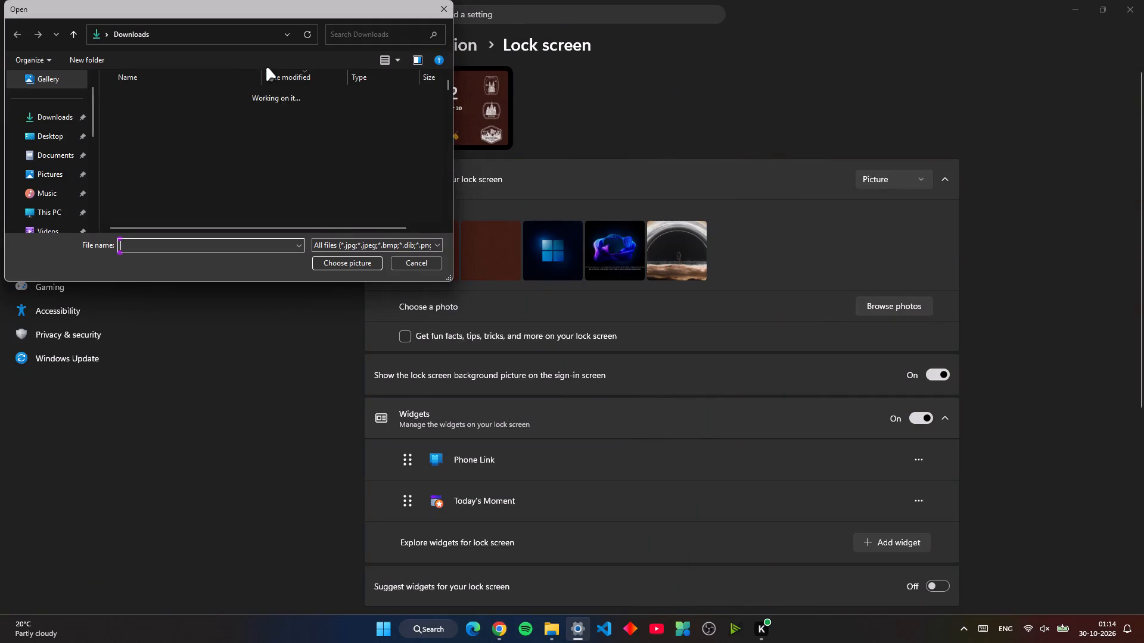
{"action": "left_click", "coordinate": [152, 110]}
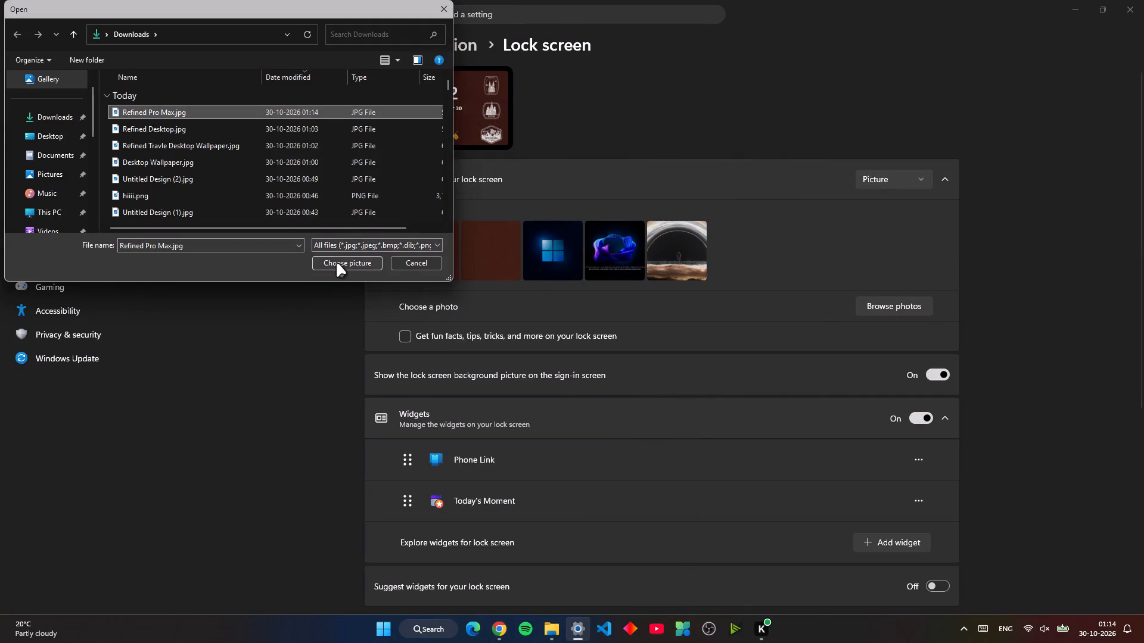
{"action": "left_click", "coordinate": [337, 263]}
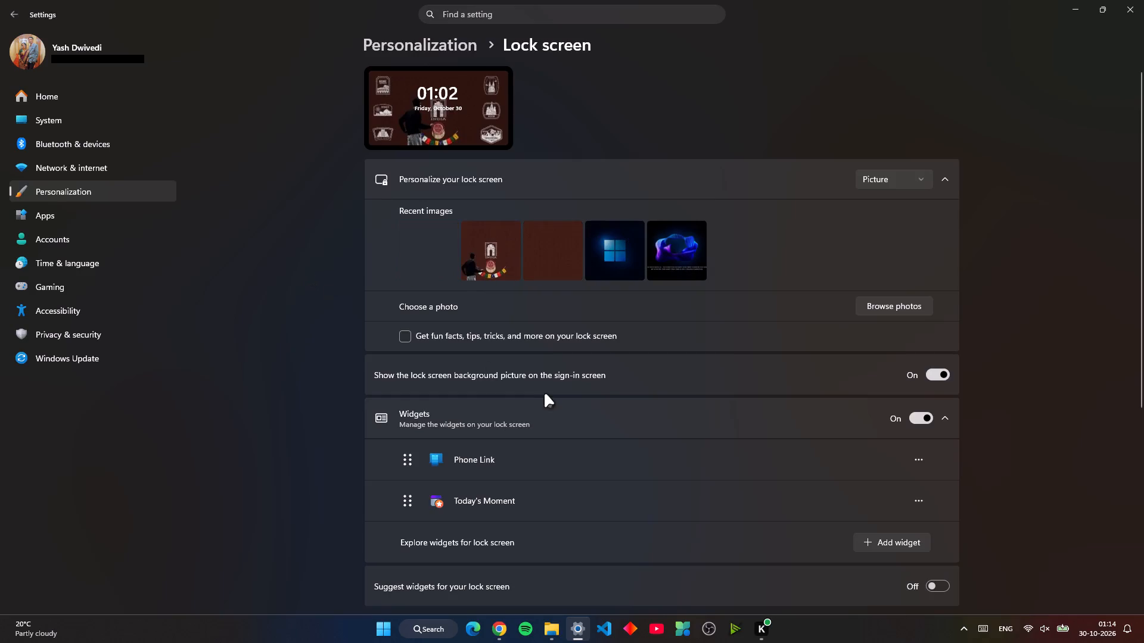
{"action": "left_click", "coordinate": [1143, 0]}
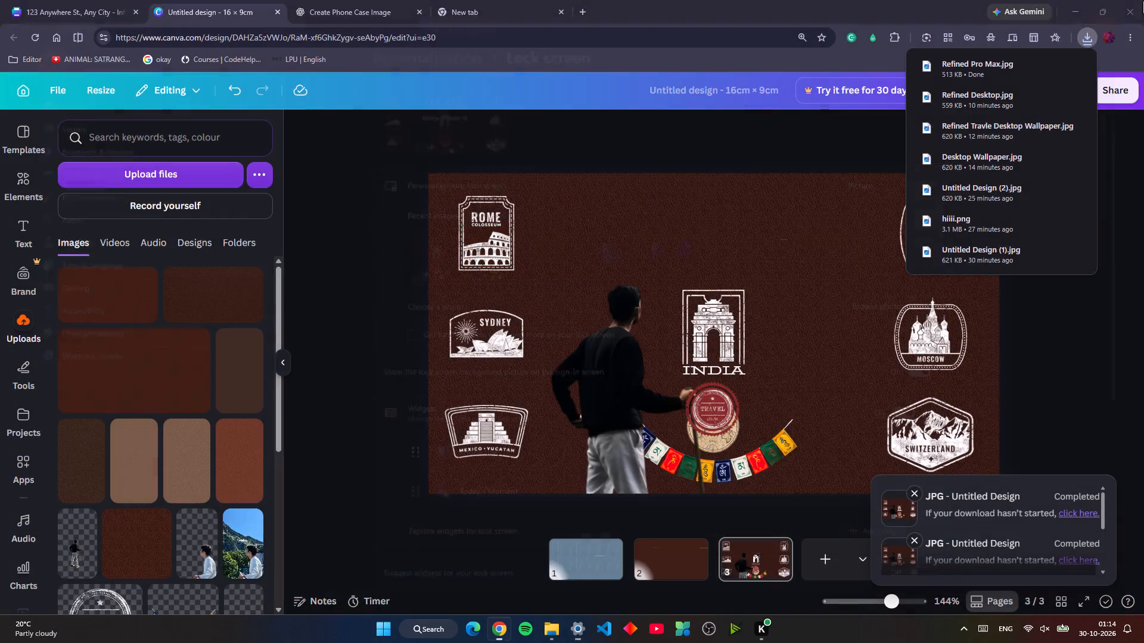
Collapse the uploads area beside the canvas and delete page 2, the plain brown texture page.
{"action": "left_click", "coordinate": [284, 350]}
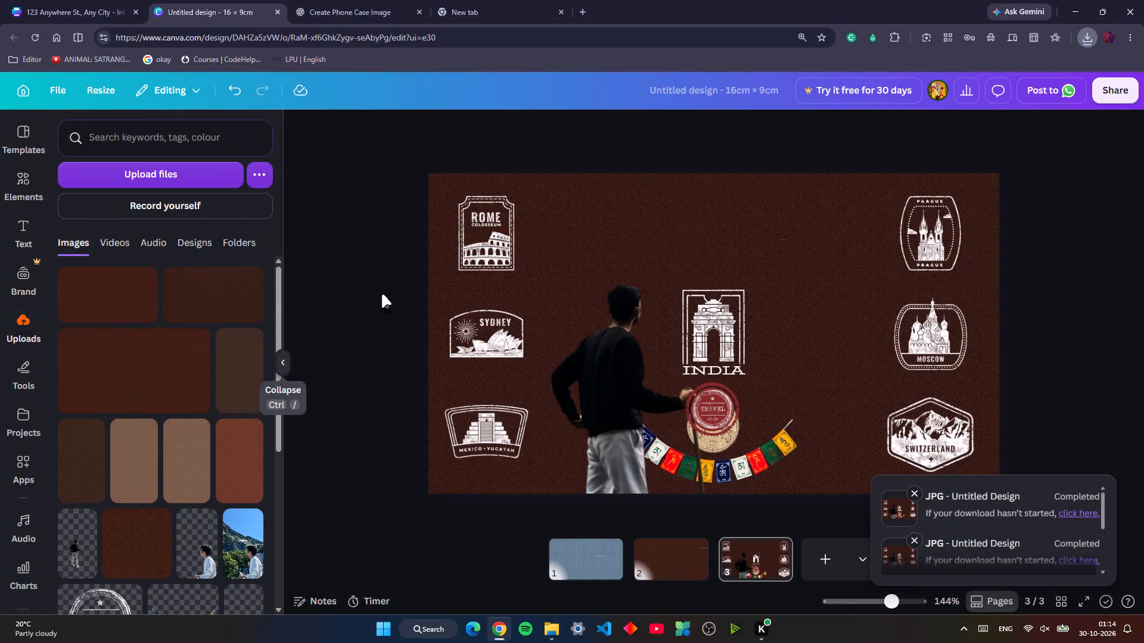
{"action": "left_click", "coordinate": [577, 567]}
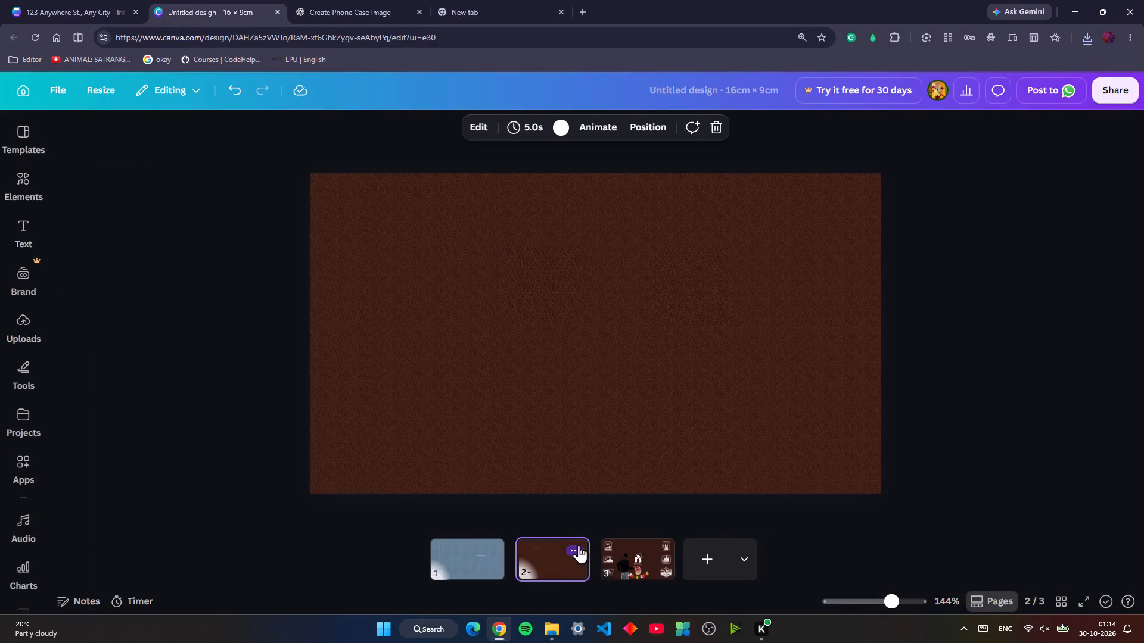
{"action": "left_click", "coordinate": [577, 548]}
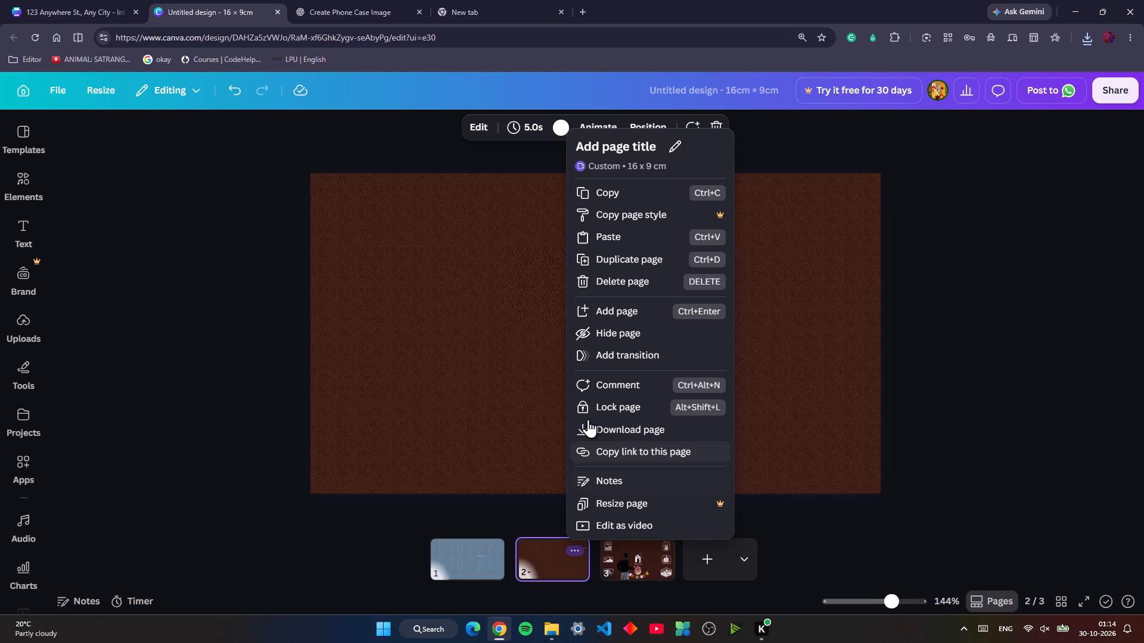
{"action": "left_click", "coordinate": [631, 273]}
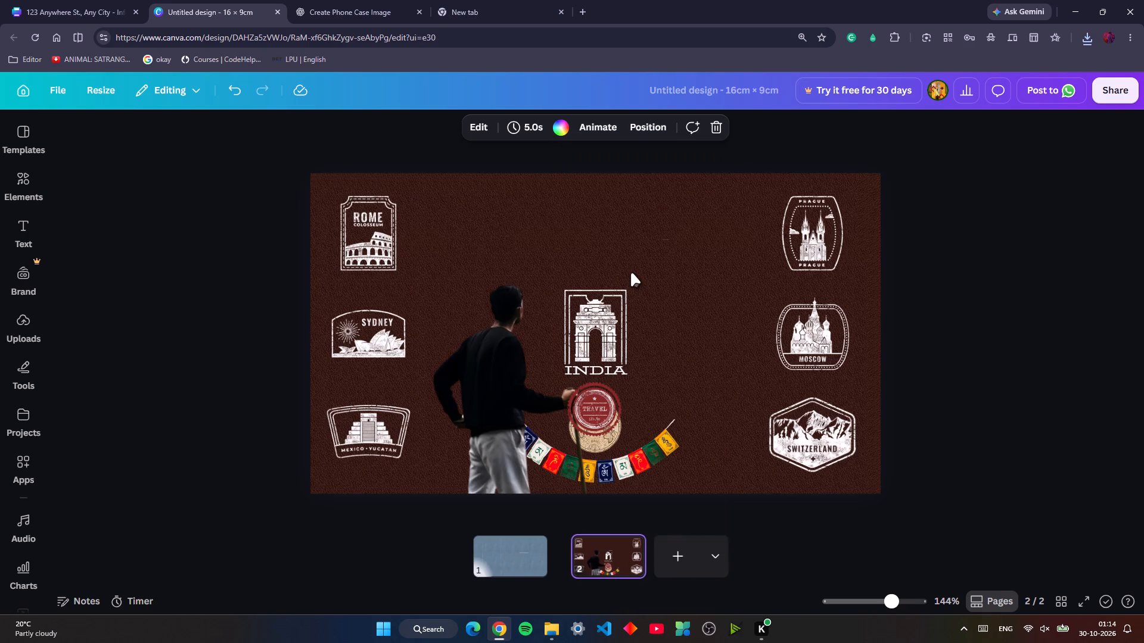
{"action": "left_click", "coordinate": [500, 565]}
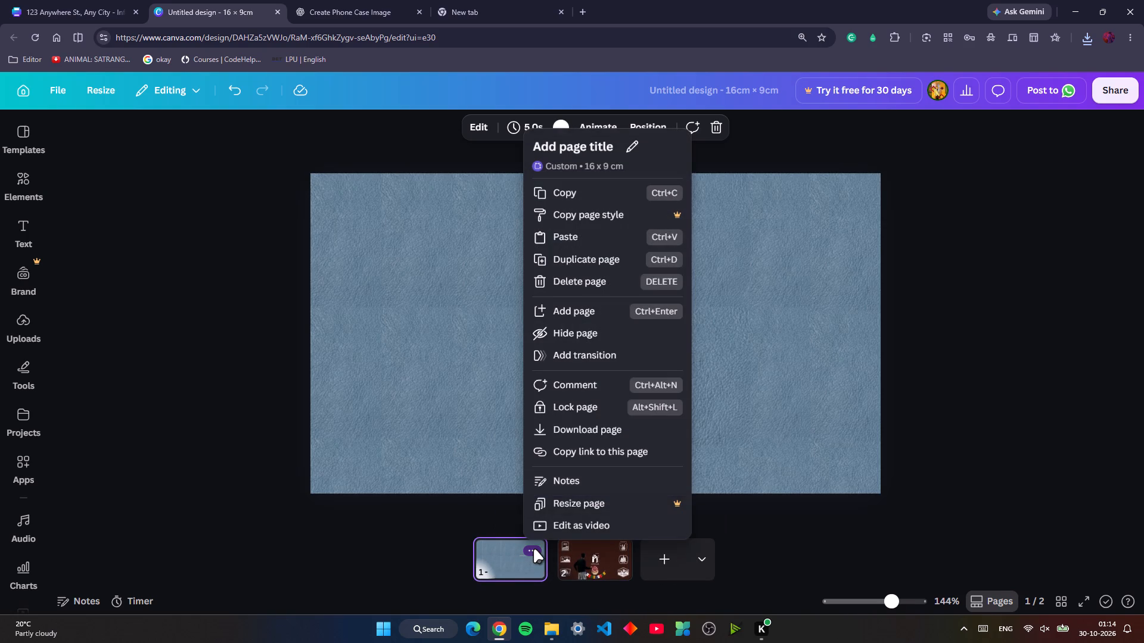
{"action": "left_click", "coordinate": [534, 549]}
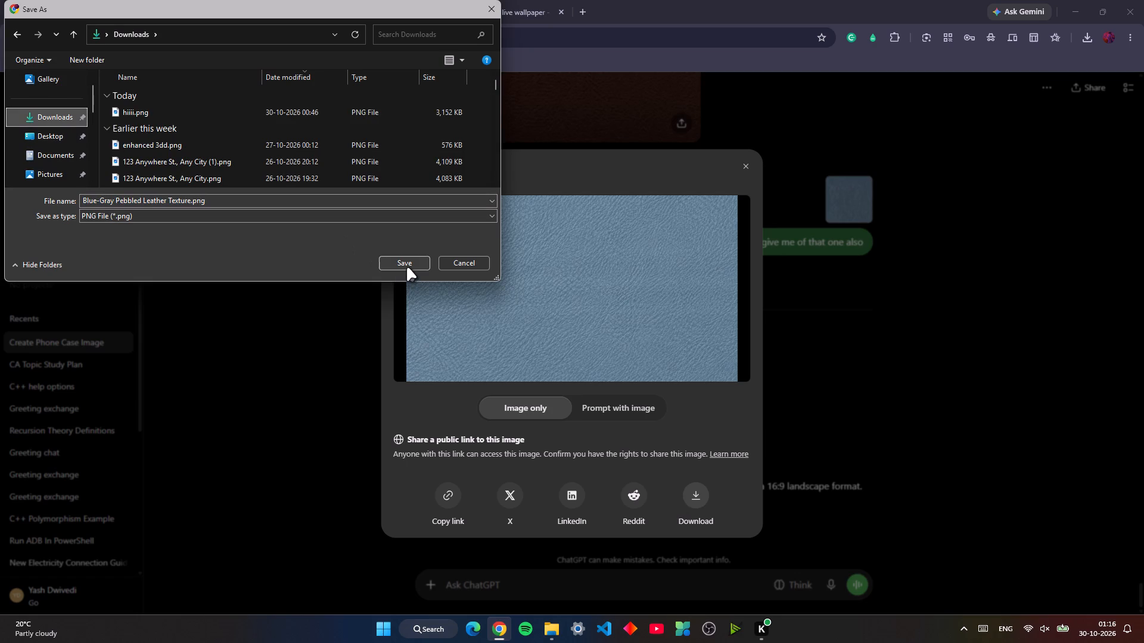
{"action": "left_click", "coordinate": [407, 267]}
Back in the 16 × 9 cm Canva design, upload Blue-Gray Pebbled Leather Texture.png from Downloads.
{"action": "left_click", "coordinate": [240, 8]}
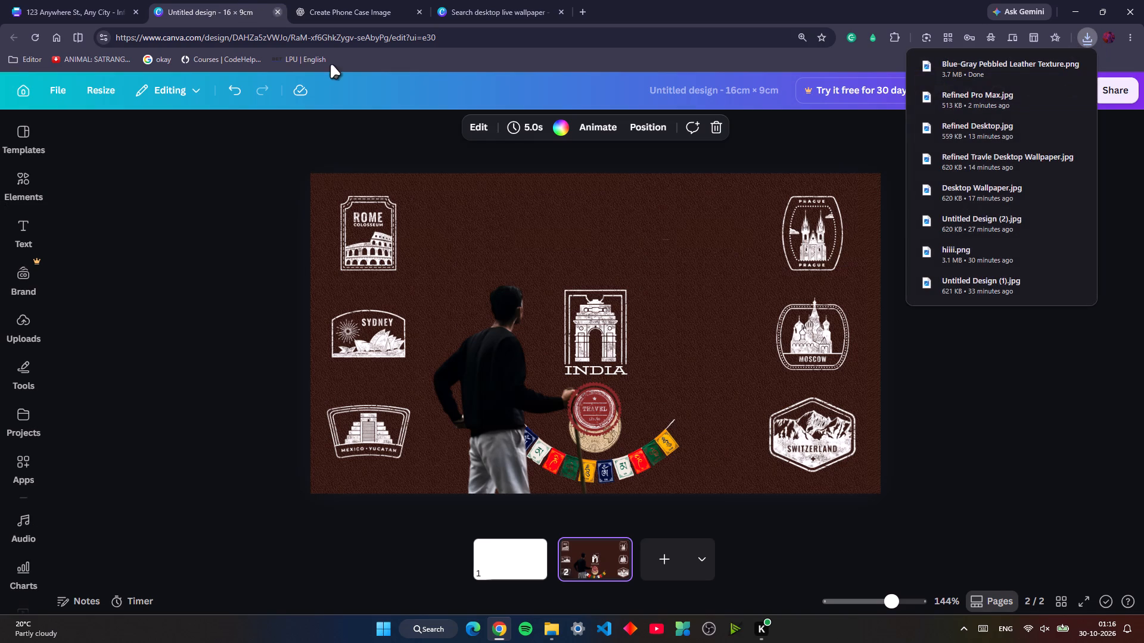
{"action": "left_click", "coordinate": [515, 551]}
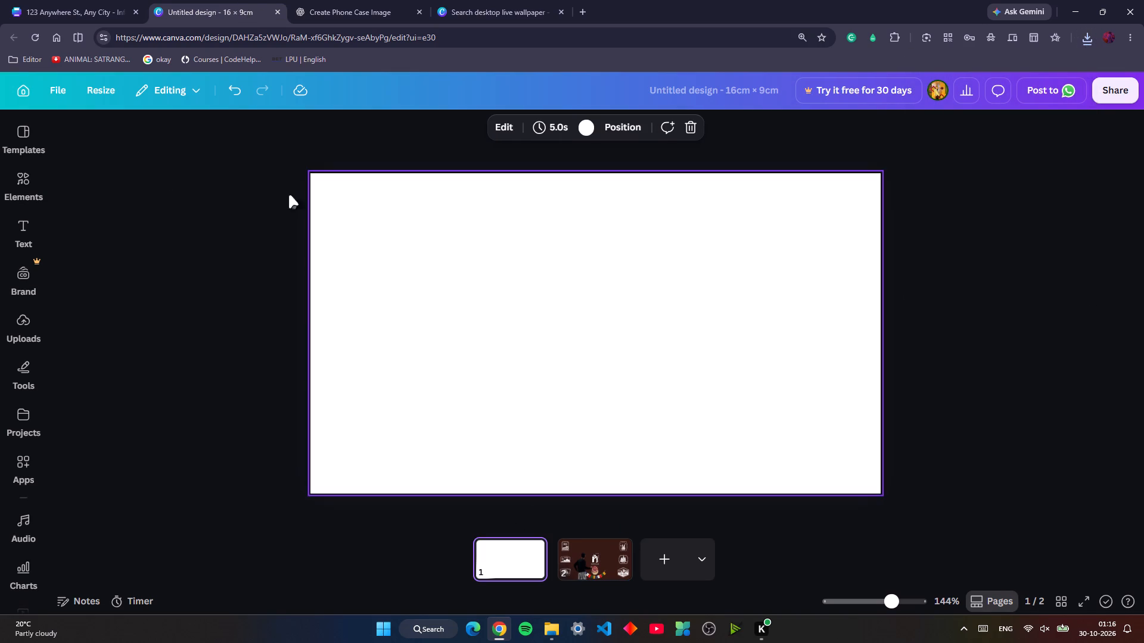
{"action": "left_click", "coordinate": [31, 324]}
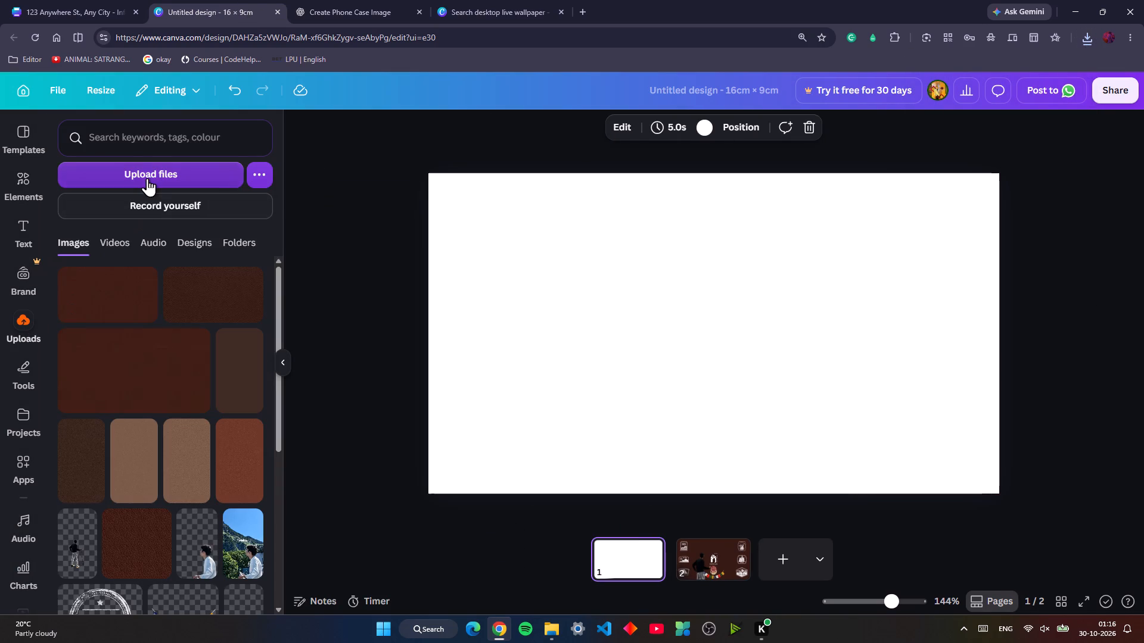
{"action": "left_click", "coordinate": [147, 178]}
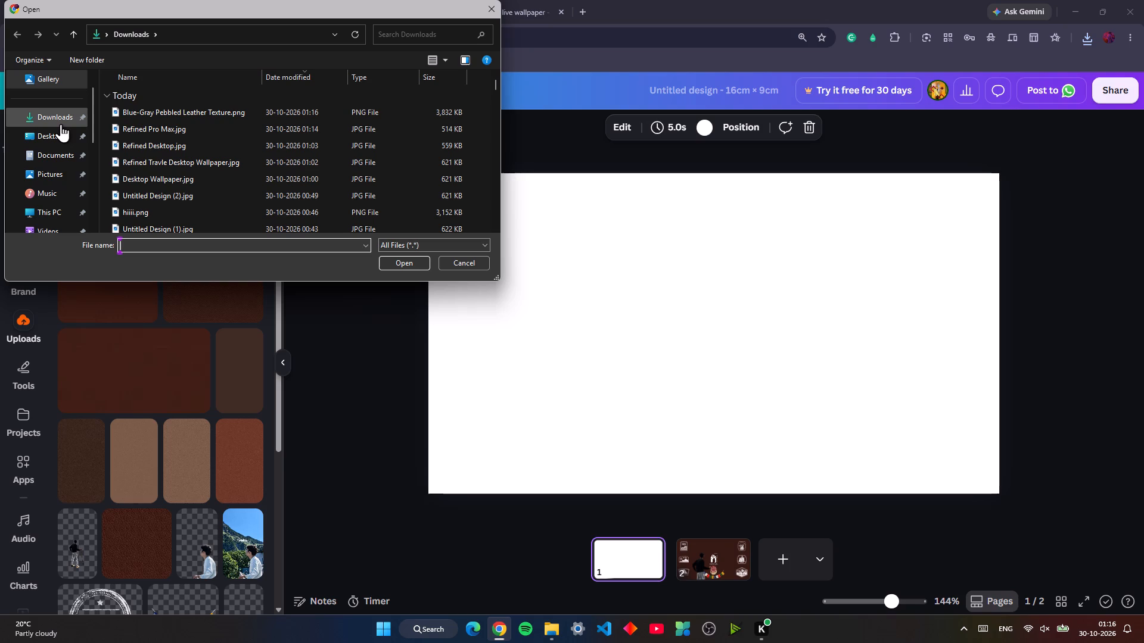
{"action": "left_click", "coordinate": [198, 117]}
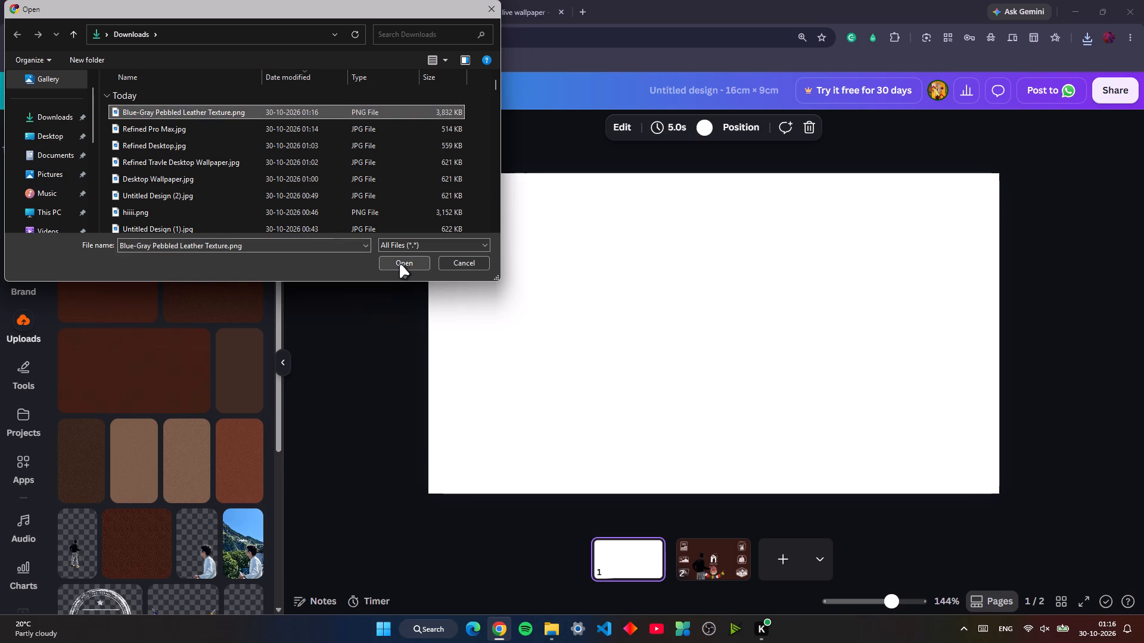
{"action": "left_click", "coordinate": [400, 264]}
Add the uploaded cutout of the man in the light blue sweater to page 2, beside the Switzerland stamp.
{"action": "left_click", "coordinate": [712, 569]}
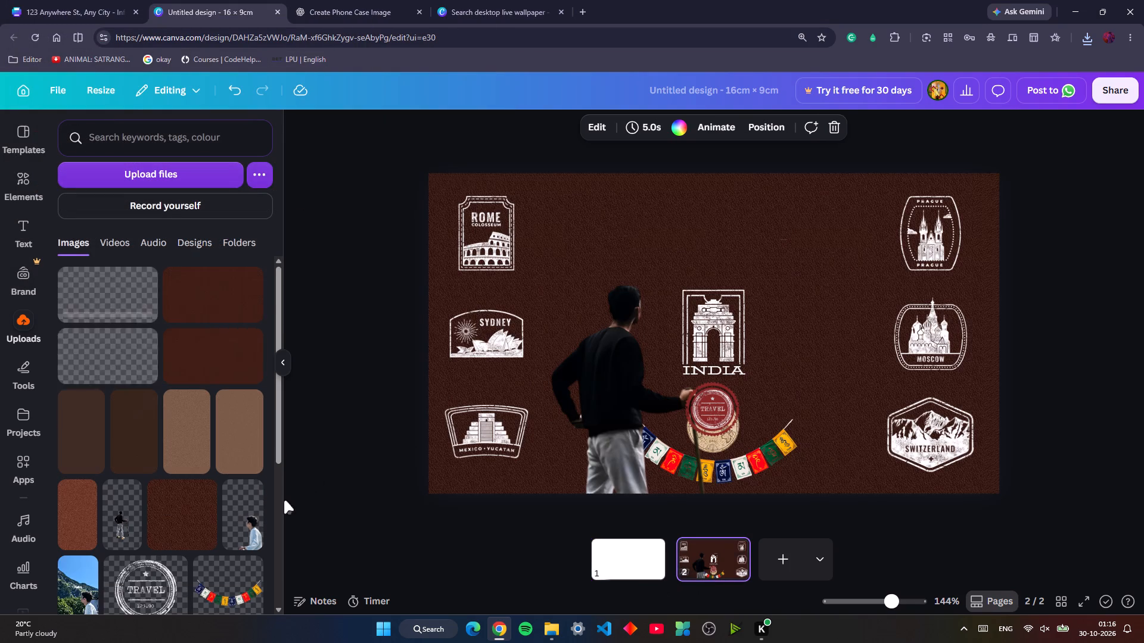
{"action": "left_click_drag", "start_coordinate": [243, 530], "coordinate": [778, 402]}
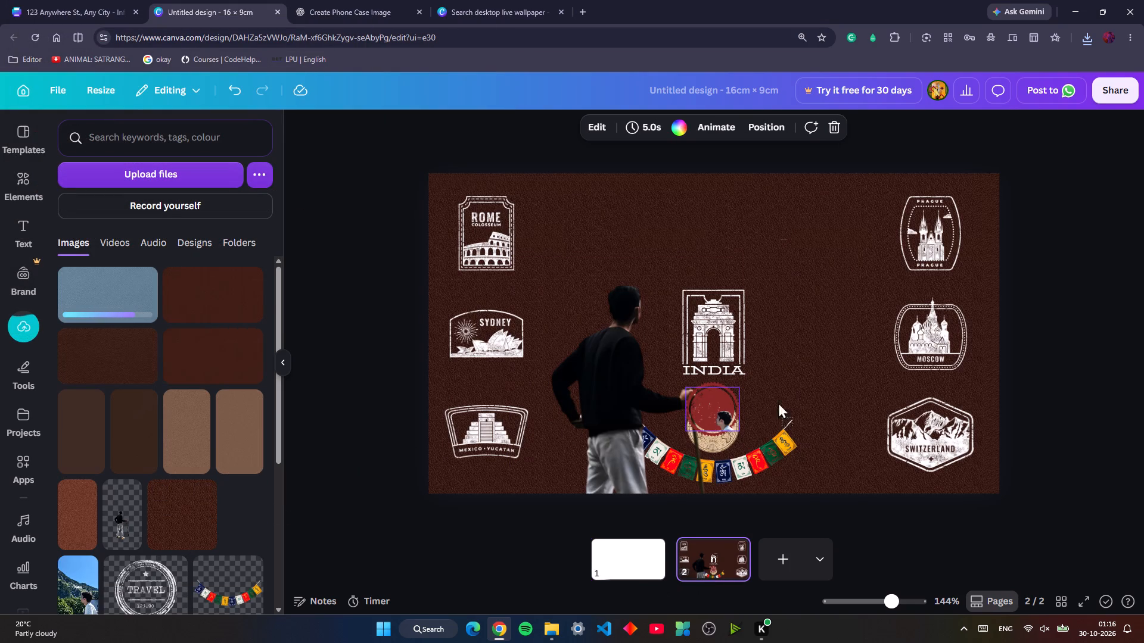
{"action": "left_click_drag", "start_coordinate": [778, 402], "coordinate": [777, 280]}
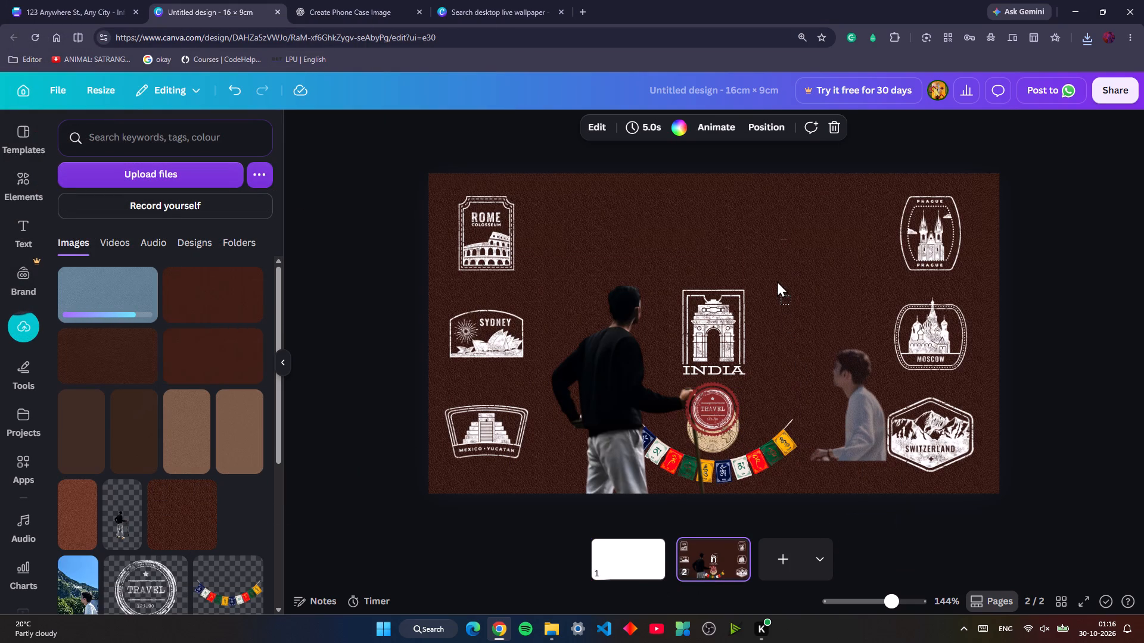
{"action": "left_click_drag", "start_coordinate": [777, 280], "coordinate": [773, 329]}
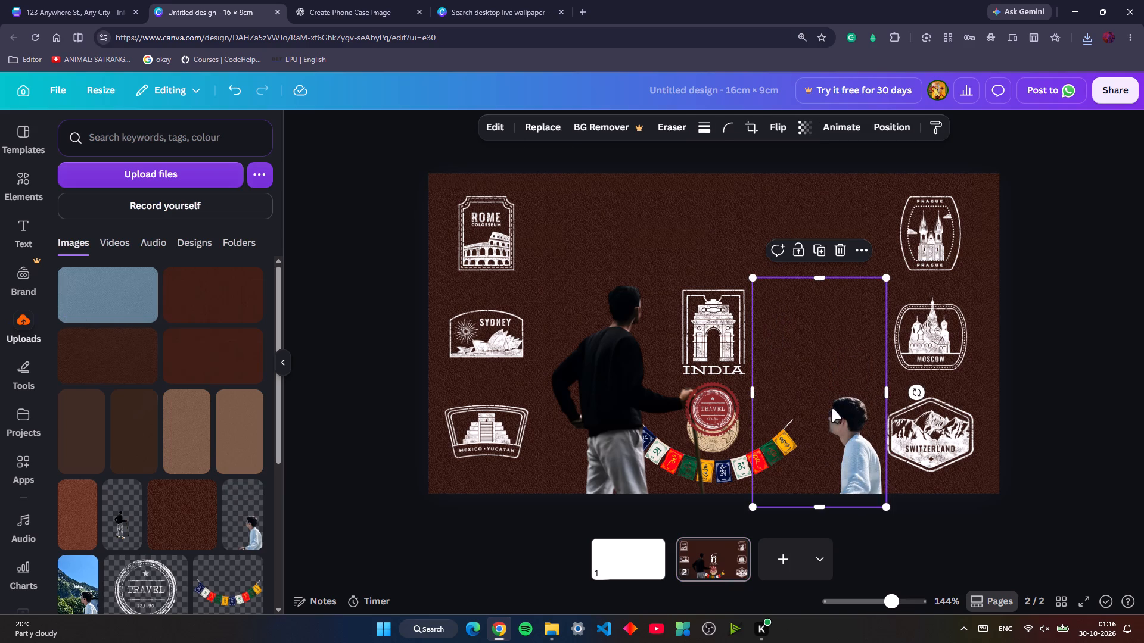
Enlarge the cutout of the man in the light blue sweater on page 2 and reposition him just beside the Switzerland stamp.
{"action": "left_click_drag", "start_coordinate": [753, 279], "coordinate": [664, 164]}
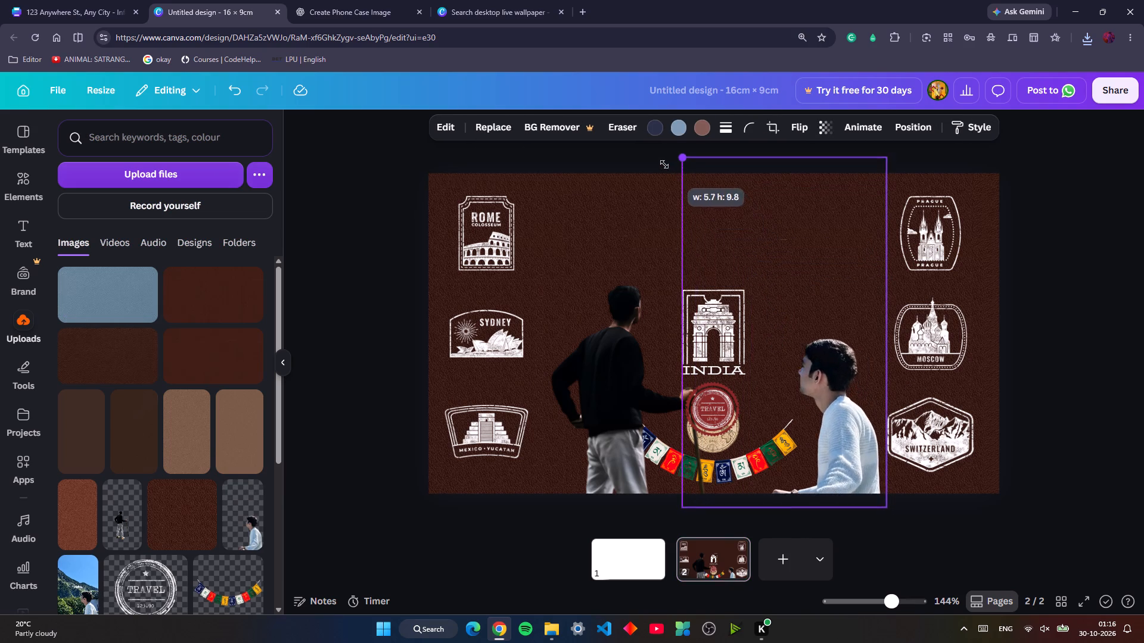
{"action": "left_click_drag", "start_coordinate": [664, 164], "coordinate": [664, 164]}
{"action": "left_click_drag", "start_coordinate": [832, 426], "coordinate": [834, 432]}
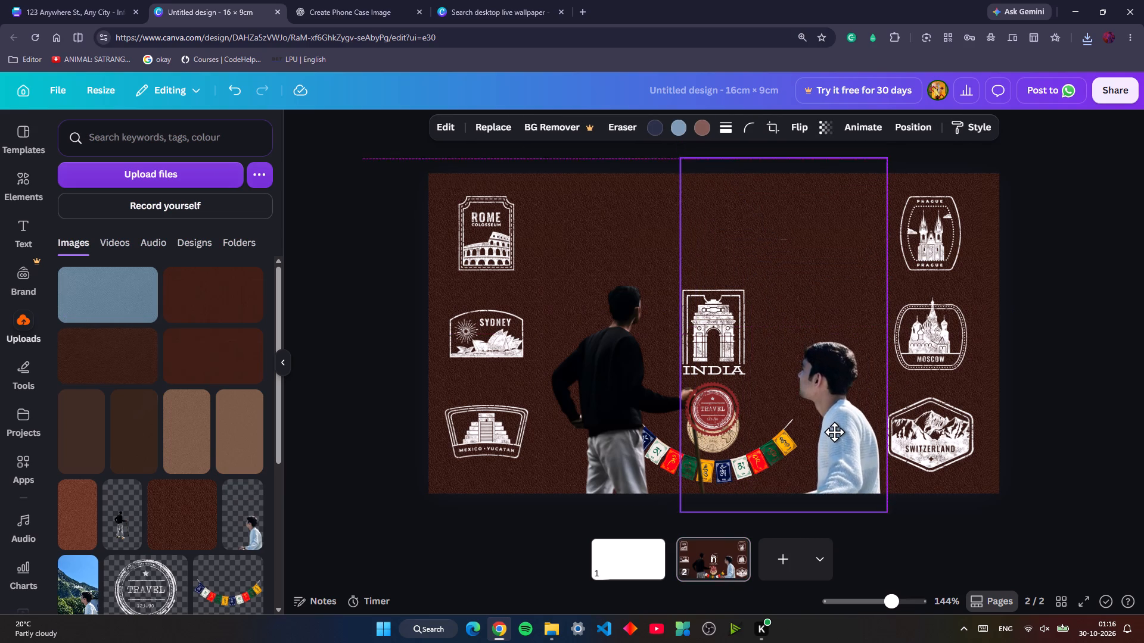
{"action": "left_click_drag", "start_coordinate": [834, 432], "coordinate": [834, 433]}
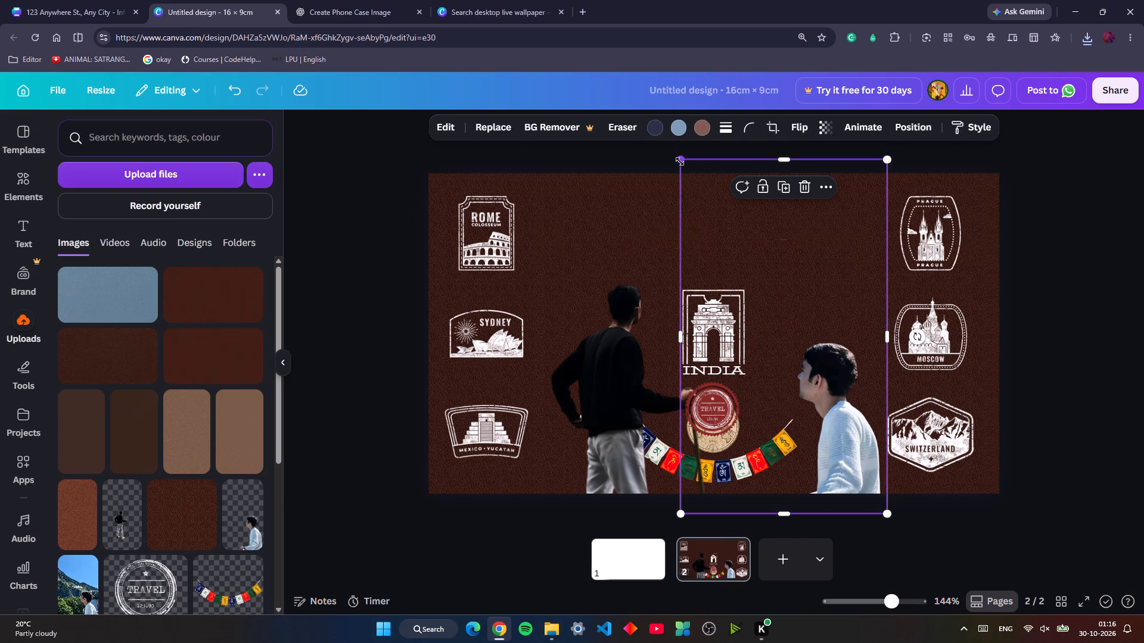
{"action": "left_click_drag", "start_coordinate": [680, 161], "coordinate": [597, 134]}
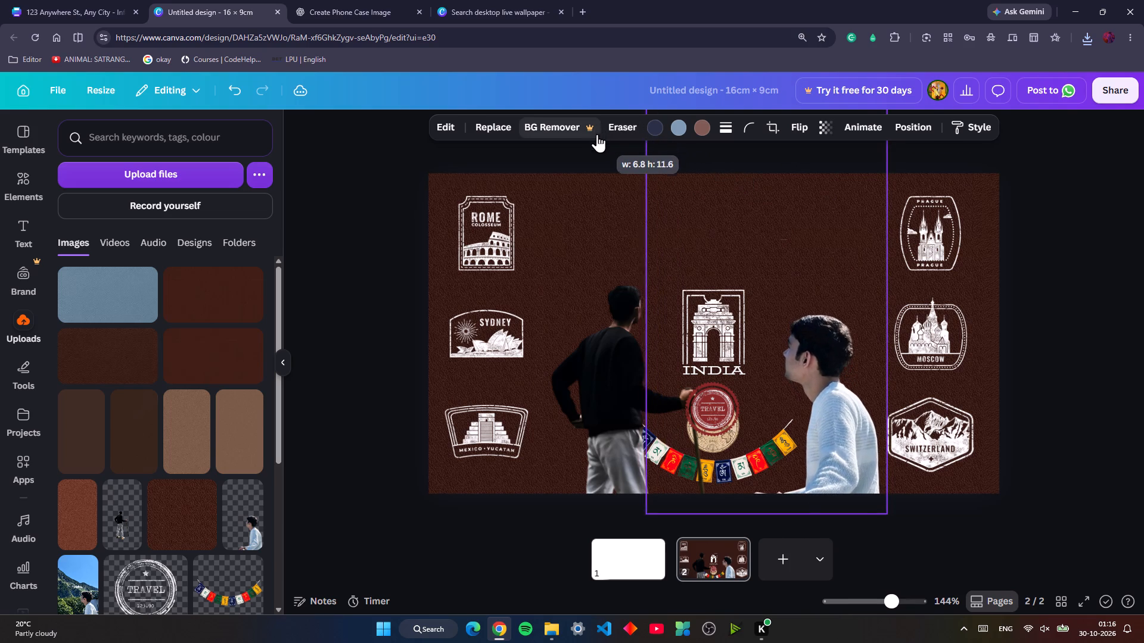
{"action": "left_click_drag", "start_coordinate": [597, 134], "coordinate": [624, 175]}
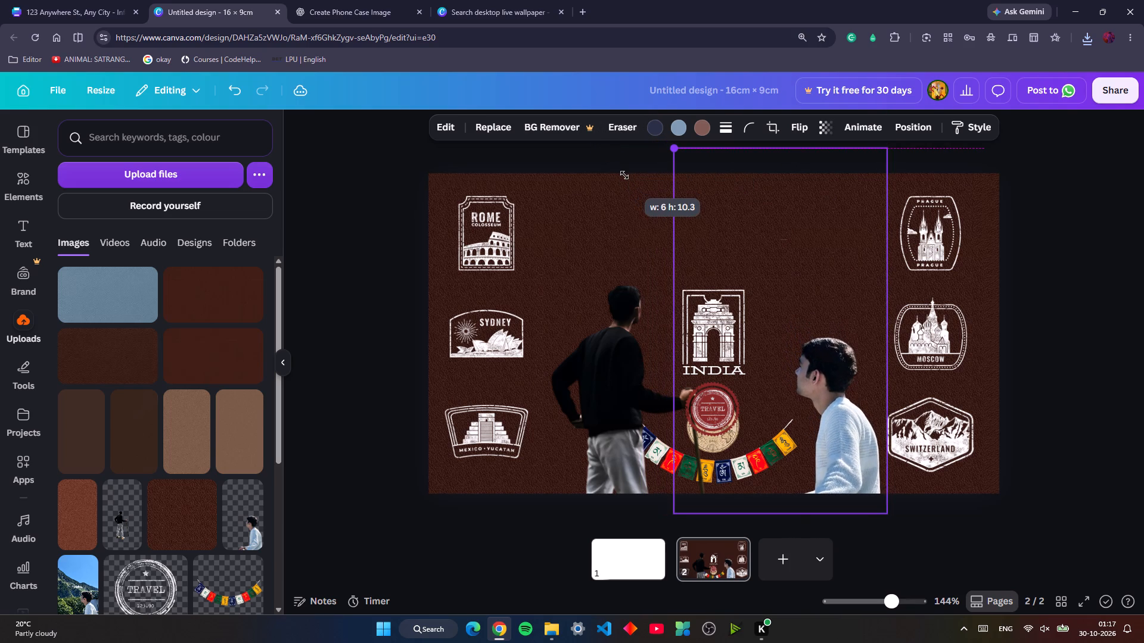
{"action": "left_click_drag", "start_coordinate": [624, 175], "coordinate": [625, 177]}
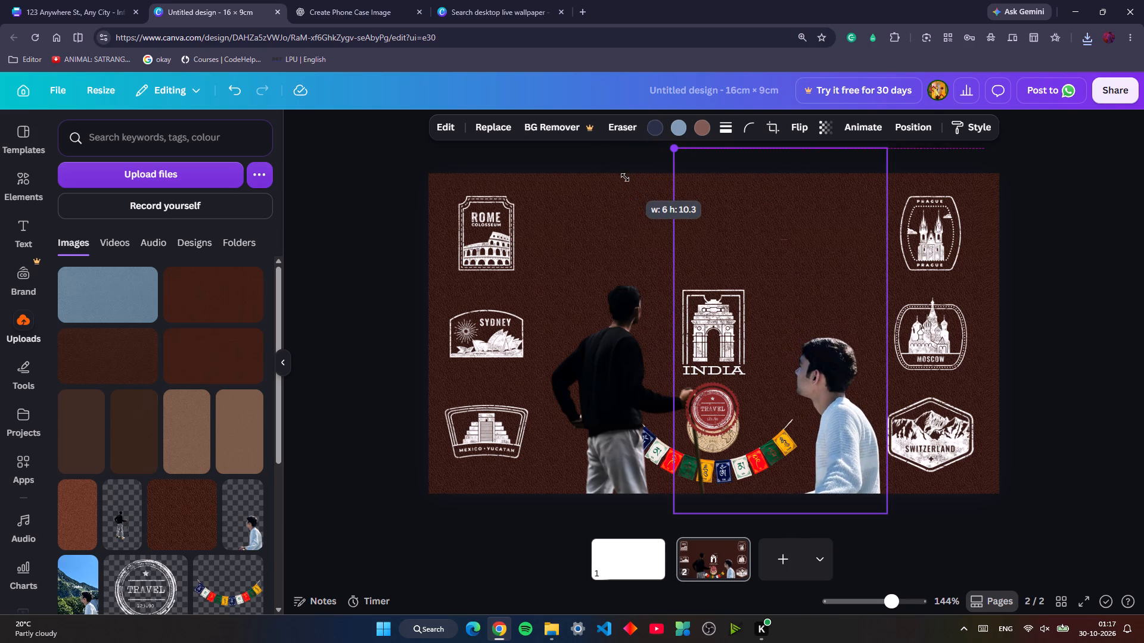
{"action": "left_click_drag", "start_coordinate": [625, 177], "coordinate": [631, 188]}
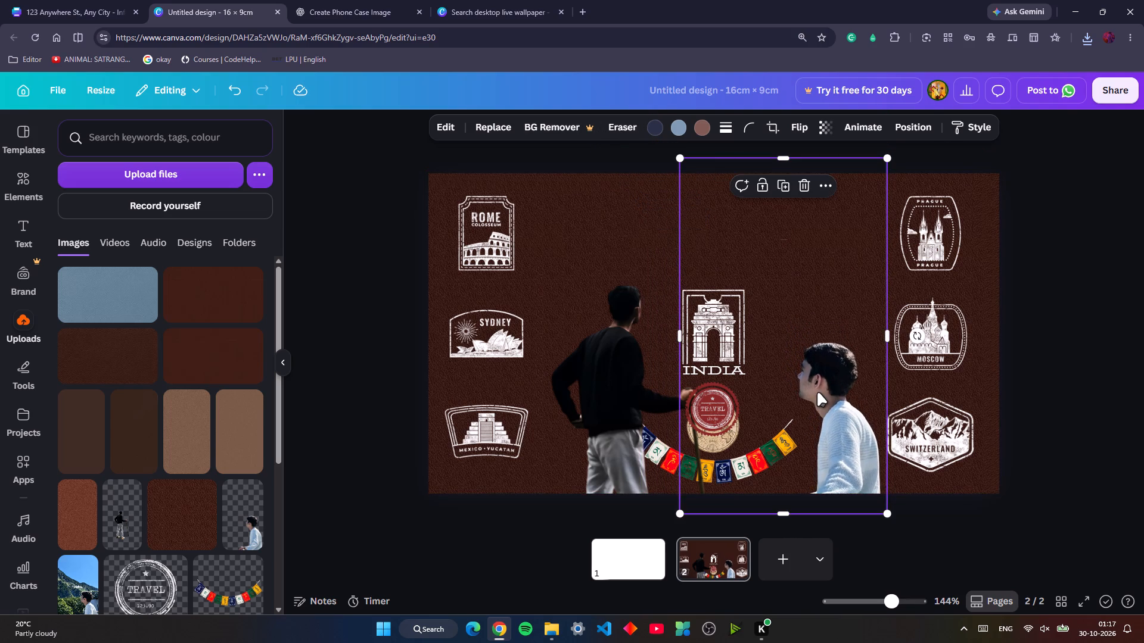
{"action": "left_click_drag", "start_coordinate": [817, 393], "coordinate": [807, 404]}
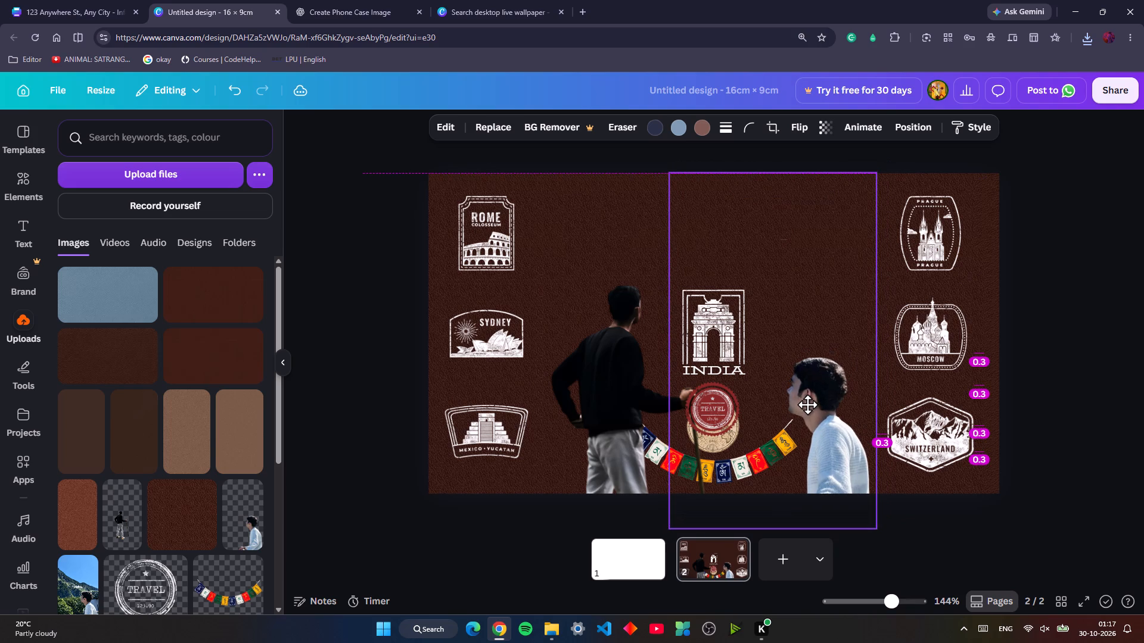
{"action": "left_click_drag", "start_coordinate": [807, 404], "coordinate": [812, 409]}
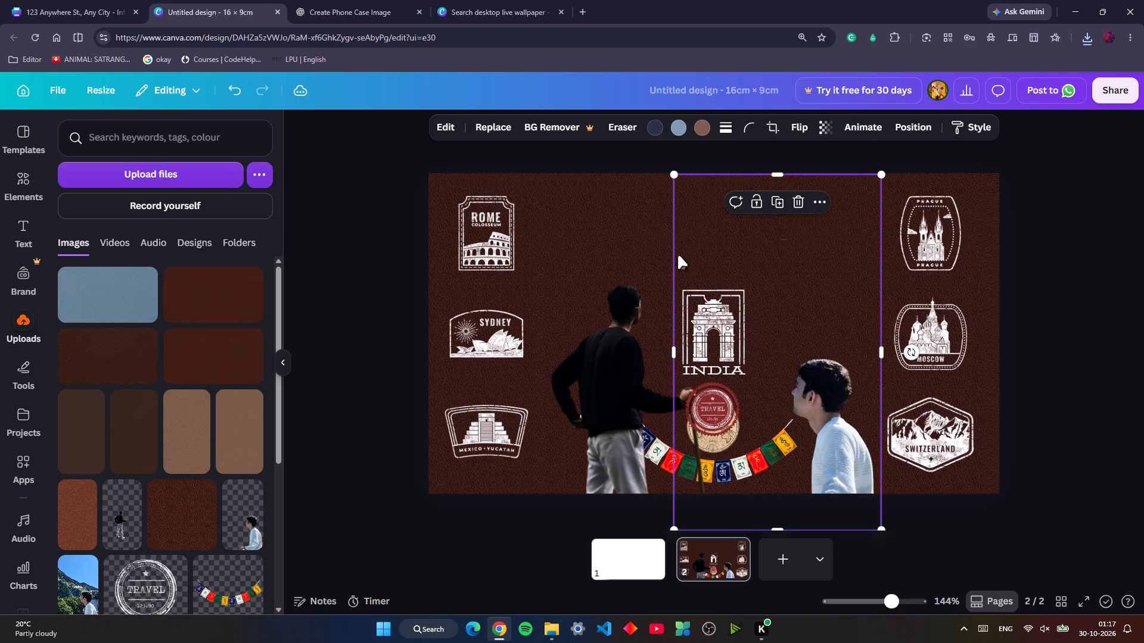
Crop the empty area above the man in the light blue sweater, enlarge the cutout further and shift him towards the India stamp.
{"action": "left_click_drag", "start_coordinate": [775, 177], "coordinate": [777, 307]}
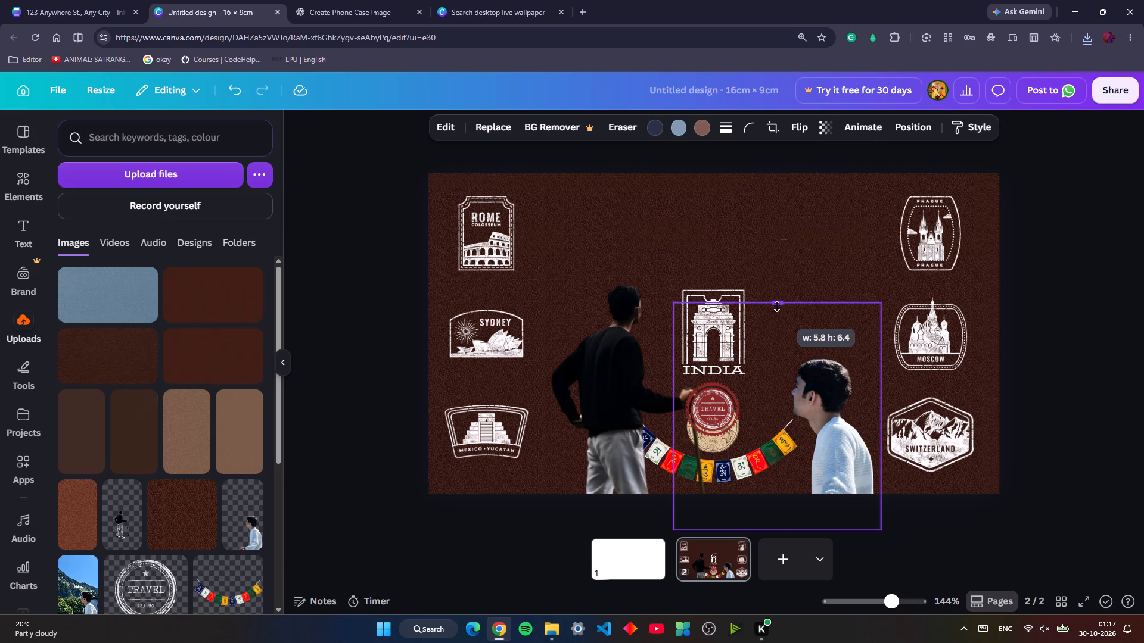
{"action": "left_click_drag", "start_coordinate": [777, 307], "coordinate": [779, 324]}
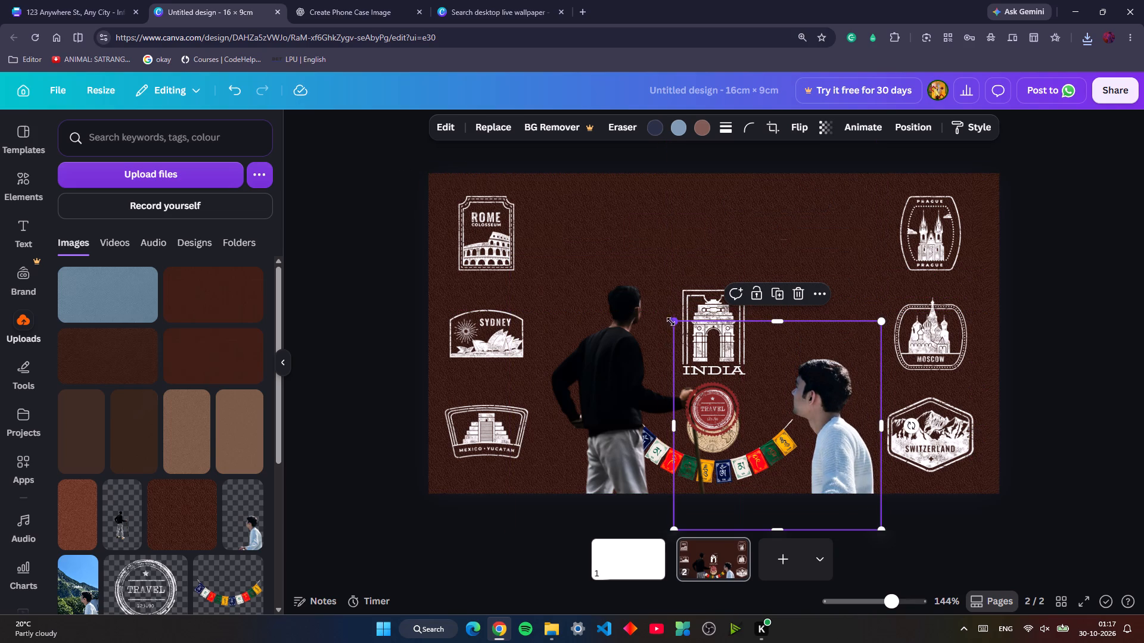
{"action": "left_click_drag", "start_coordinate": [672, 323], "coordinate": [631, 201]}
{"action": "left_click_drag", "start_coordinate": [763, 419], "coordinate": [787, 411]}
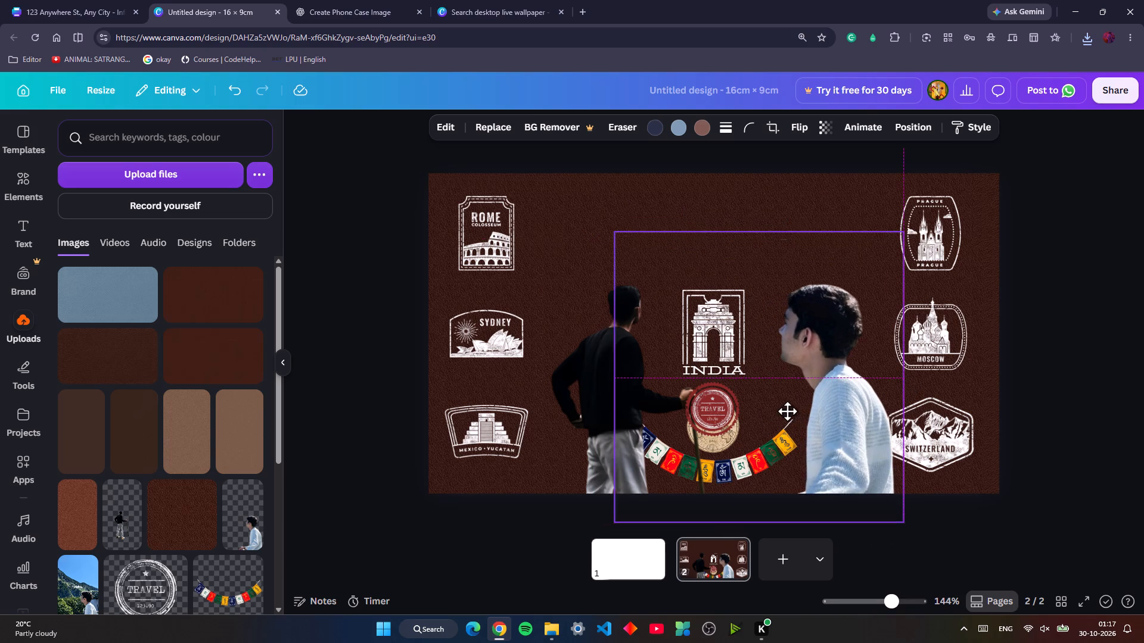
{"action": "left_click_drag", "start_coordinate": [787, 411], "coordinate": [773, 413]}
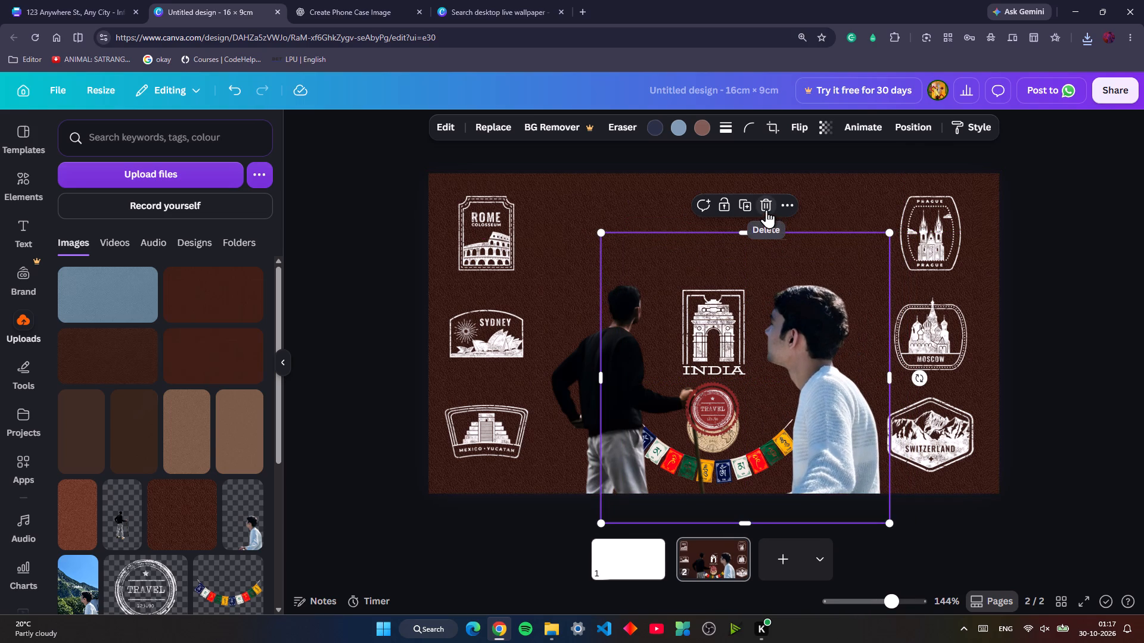
Delete the cutout of the man in the light blue sweater from page 2.
{"action": "left_click", "coordinate": [766, 210]}
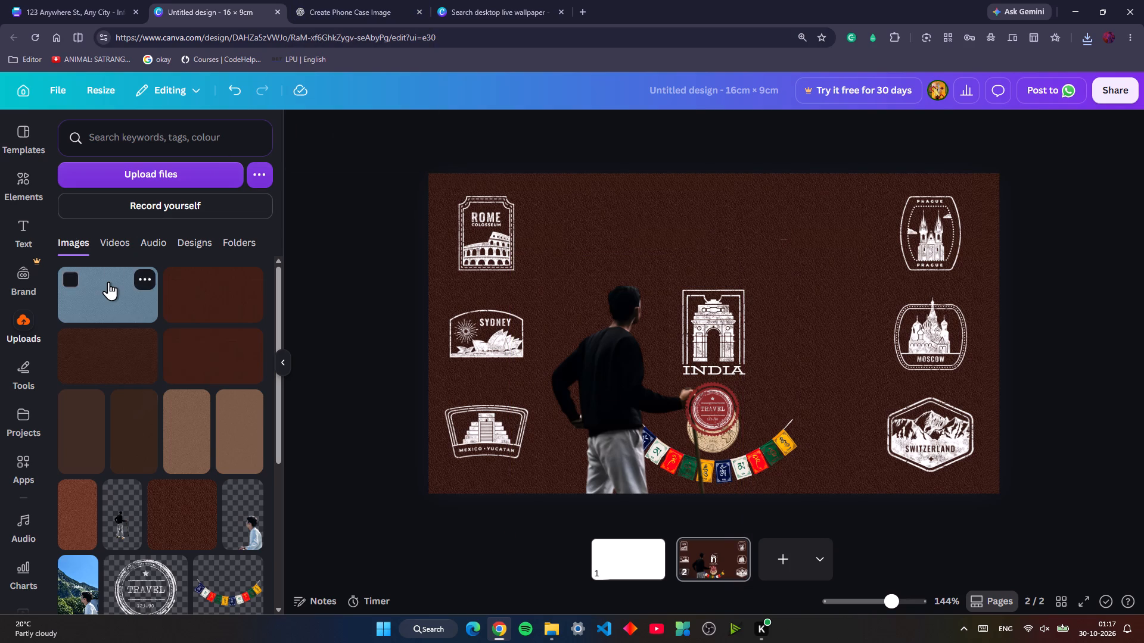
Add the blue leather texture to blank page 1, shrink it to about a third of the page width and fit it into the upper-left corner.
{"action": "left_click", "coordinate": [617, 544]}
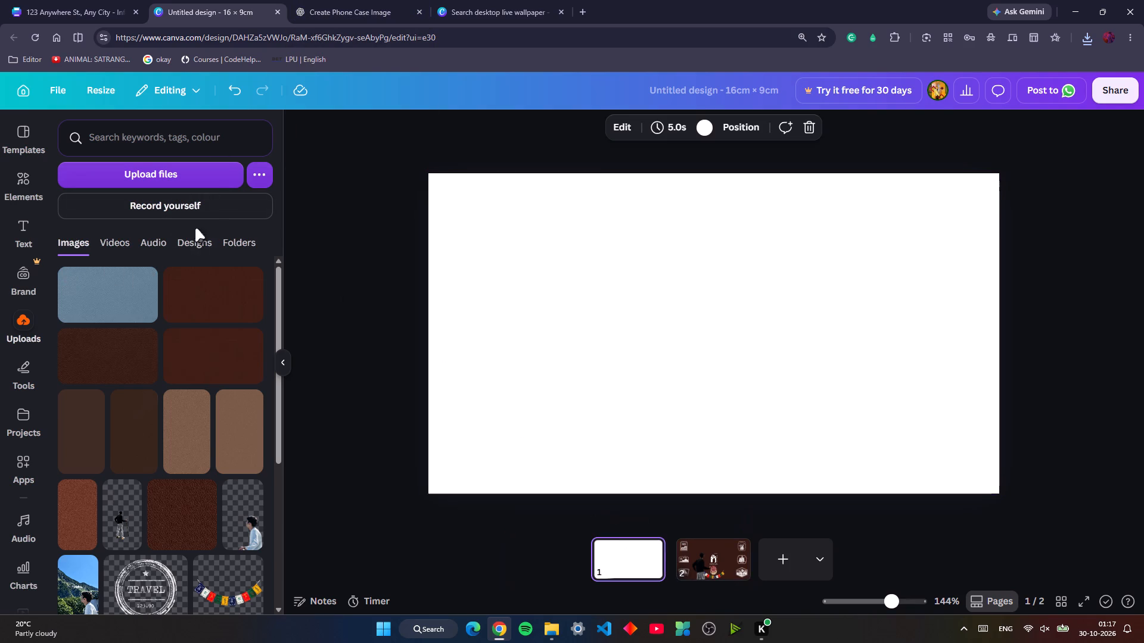
{"action": "left_click_drag", "start_coordinate": [127, 285], "coordinate": [520, 212]}
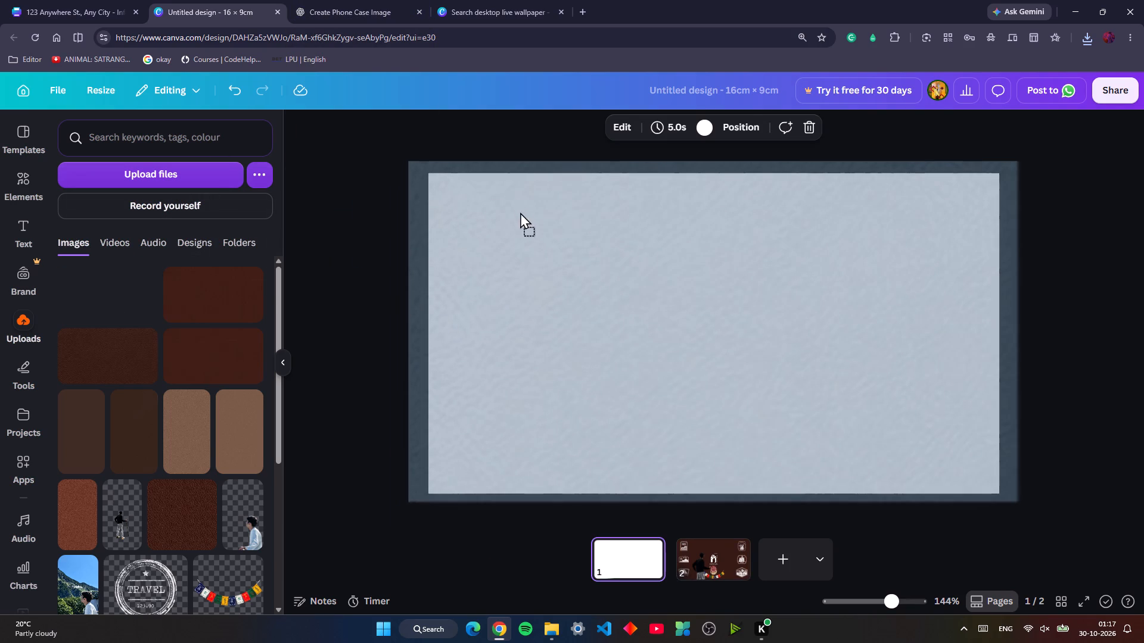
{"action": "left_click_drag", "start_coordinate": [520, 212], "coordinate": [521, 226]}
{"action": "left_click_drag", "start_coordinate": [819, 413], "coordinate": [635, 319]}
{"action": "left_click_drag", "start_coordinate": [613, 289], "coordinate": [586, 252]}
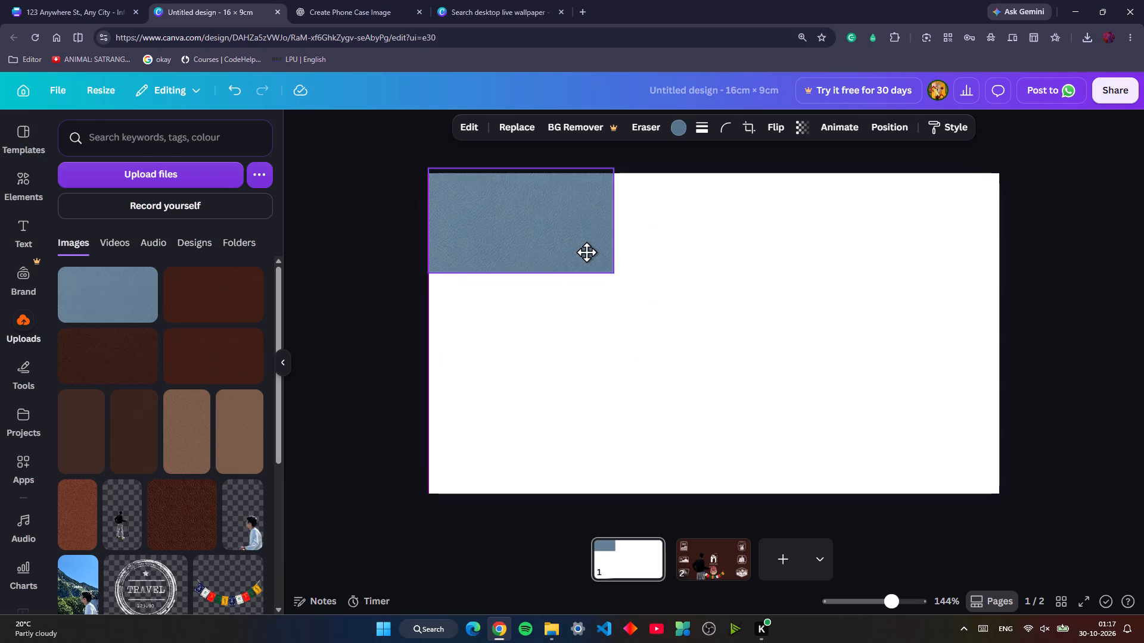
{"action": "left_click_drag", "start_coordinate": [586, 252], "coordinate": [582, 247]}
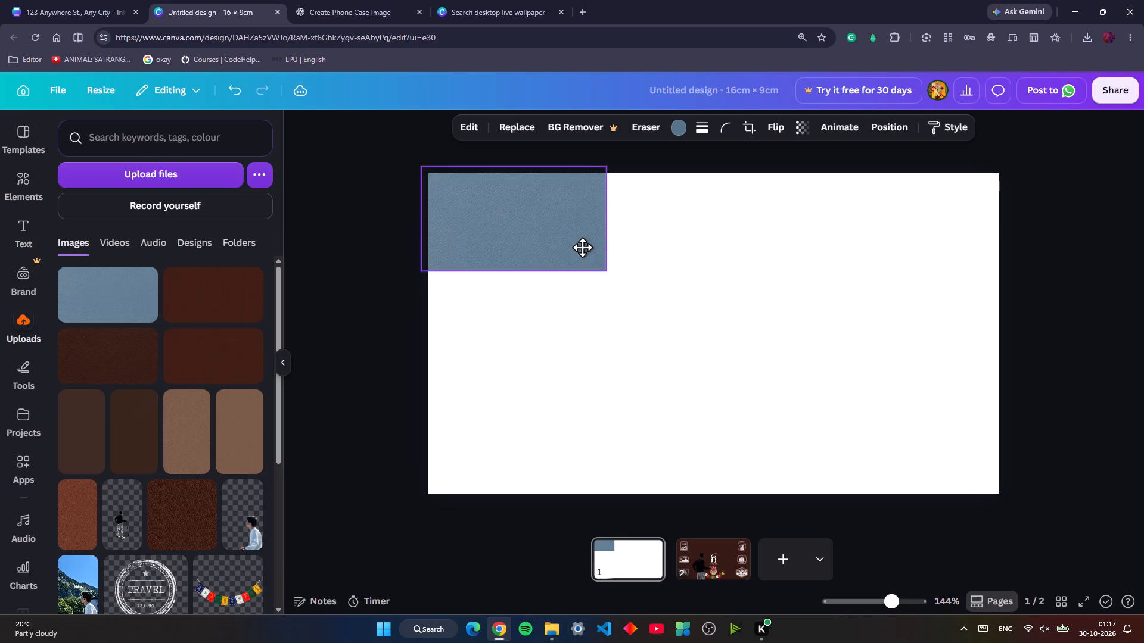
{"action": "left_click_drag", "start_coordinate": [582, 247], "coordinate": [585, 245]}
{"action": "left_click", "coordinate": [601, 345]}
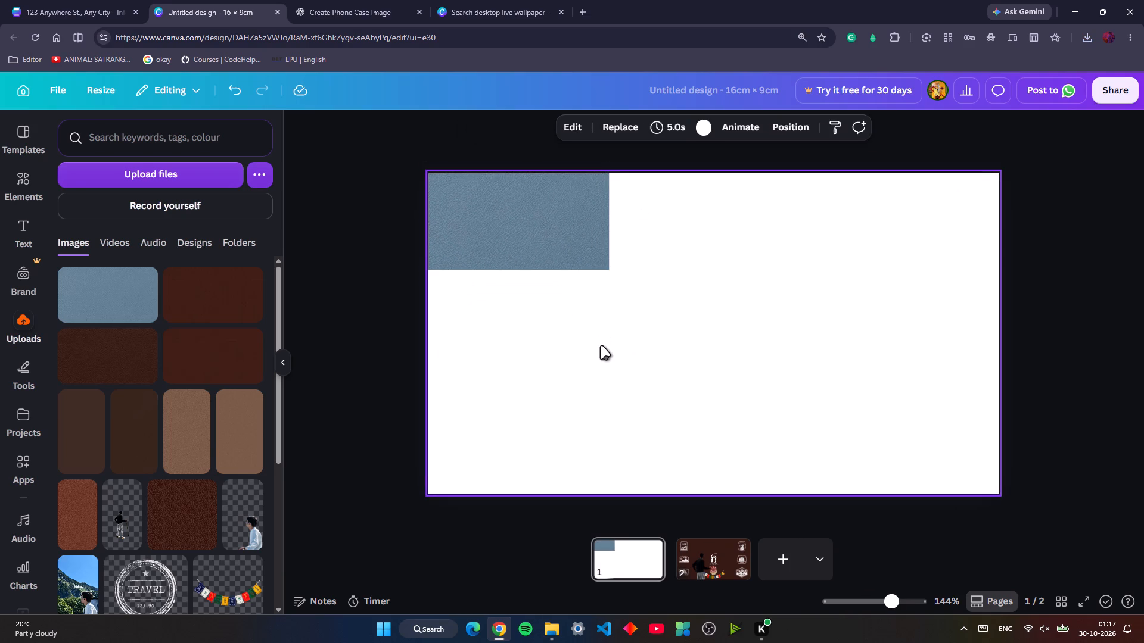
Duplicate the blue leather tile and place the copy below the original, overlapping its lower part.
{"action": "left_click", "coordinate": [539, 227]}
{"action": "key", "text": "ctrl+c"}
{"action": "key", "text": "ctrl+v"}
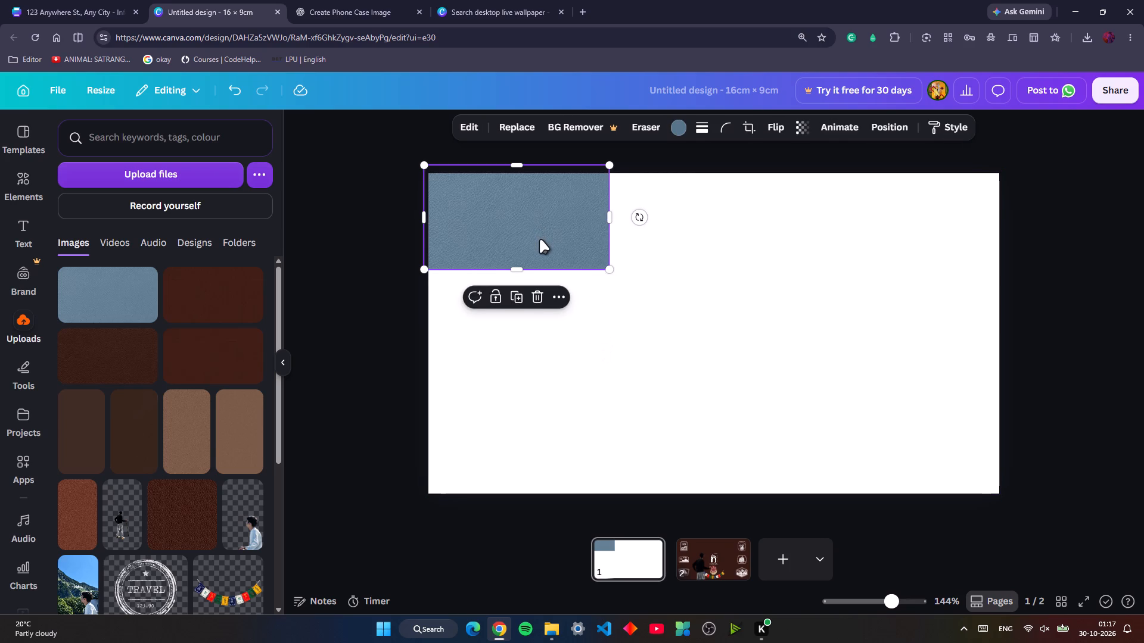
{"action": "left_click_drag", "start_coordinate": [547, 258], "coordinate": [533, 317]}
{"action": "left_click", "coordinate": [540, 389]}
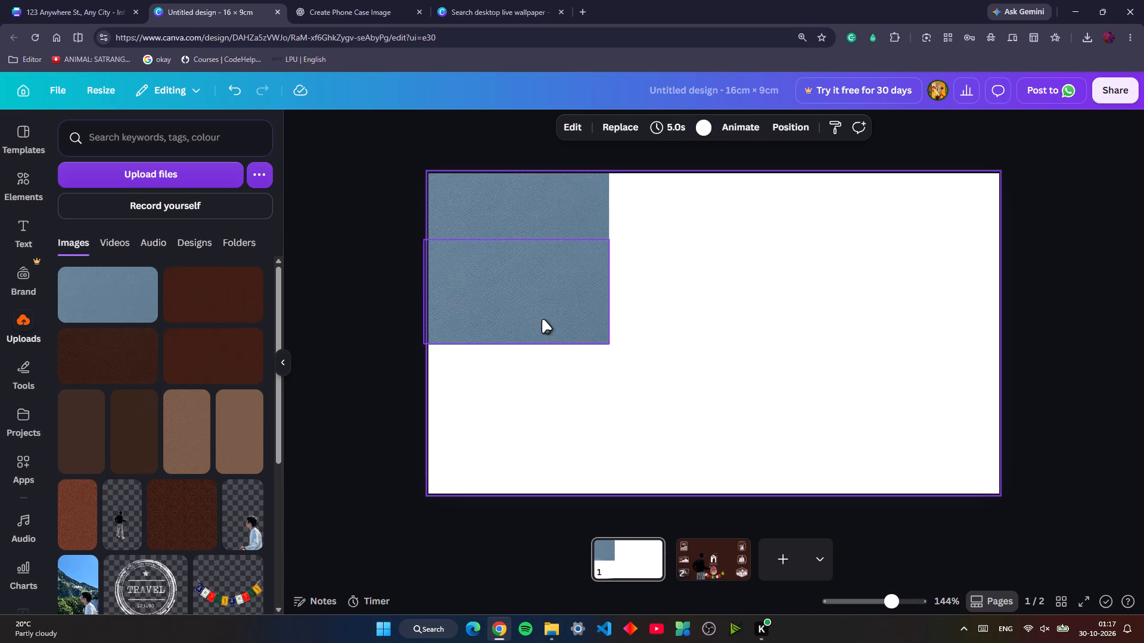
Rotate the lower leather copy by 180°.
{"action": "left_click", "coordinate": [542, 324]}
{"action": "left_click_drag", "start_coordinate": [518, 372], "coordinate": [590, 281]}
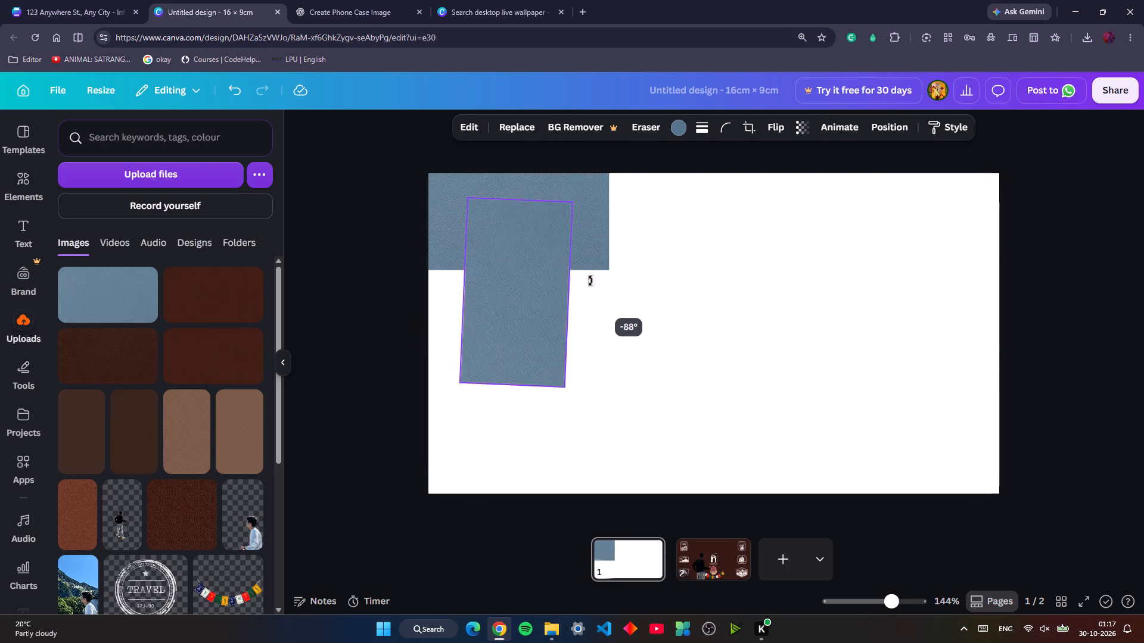
{"action": "left_click_drag", "start_coordinate": [590, 281], "coordinate": [517, 270]}
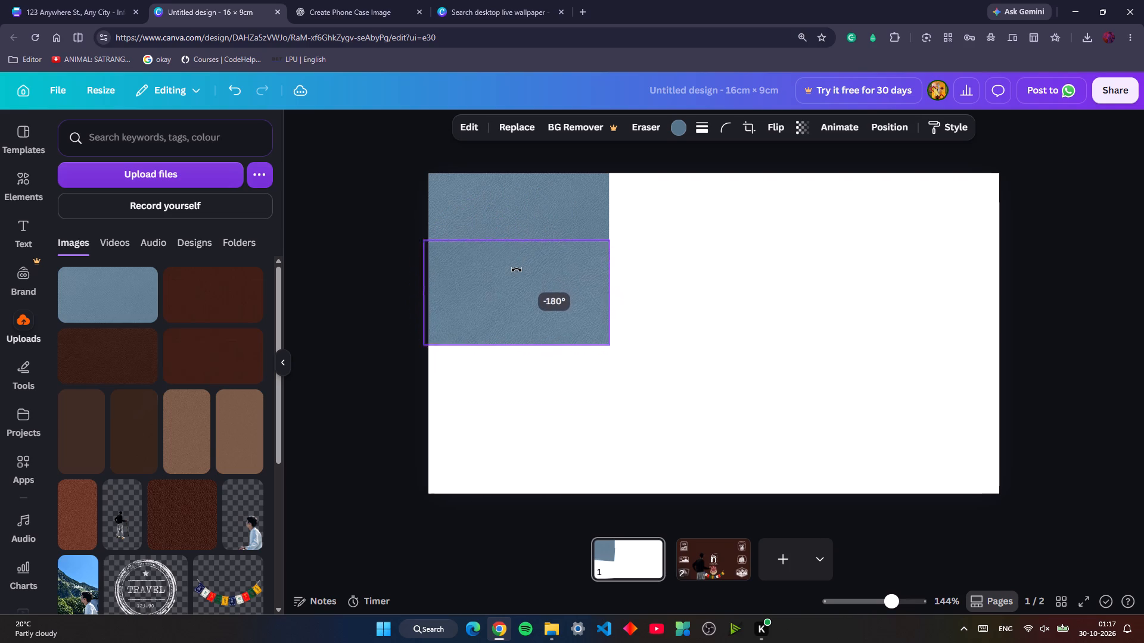
{"action": "left_click_drag", "start_coordinate": [517, 270], "coordinate": [517, 261]}
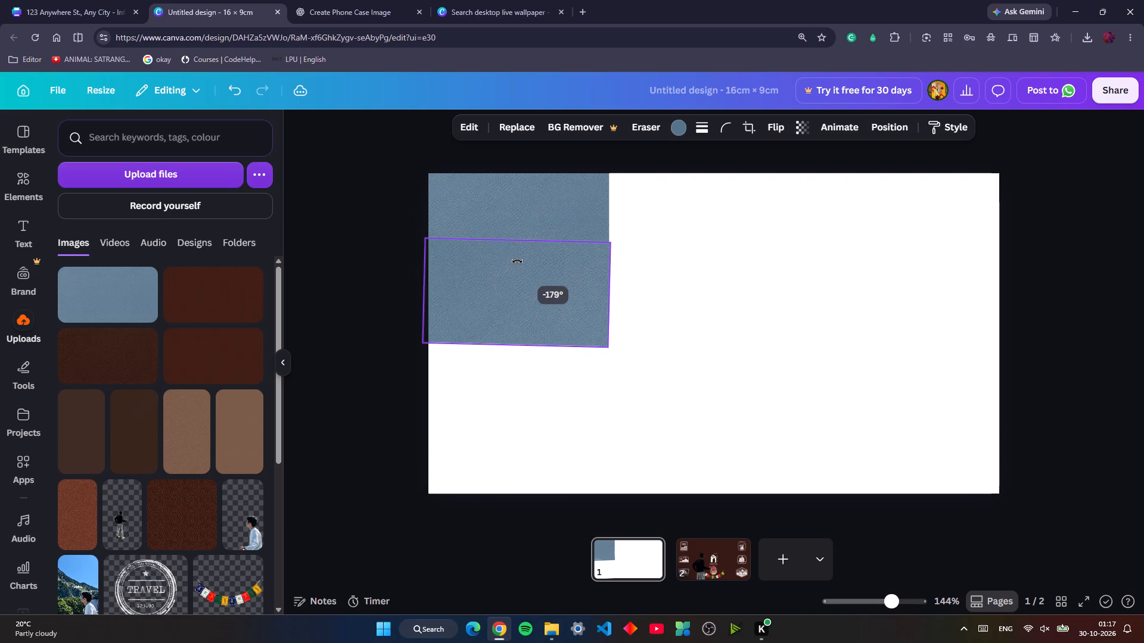
{"action": "left_click_drag", "start_coordinate": [517, 261], "coordinate": [516, 261]}
Move the rotated copy down until it only slightly overlaps the lower edge of the original tile, and check the seam.
{"action": "left_click_drag", "start_coordinate": [533, 292], "coordinate": [533, 303]}
{"action": "left_click", "coordinate": [509, 414]}
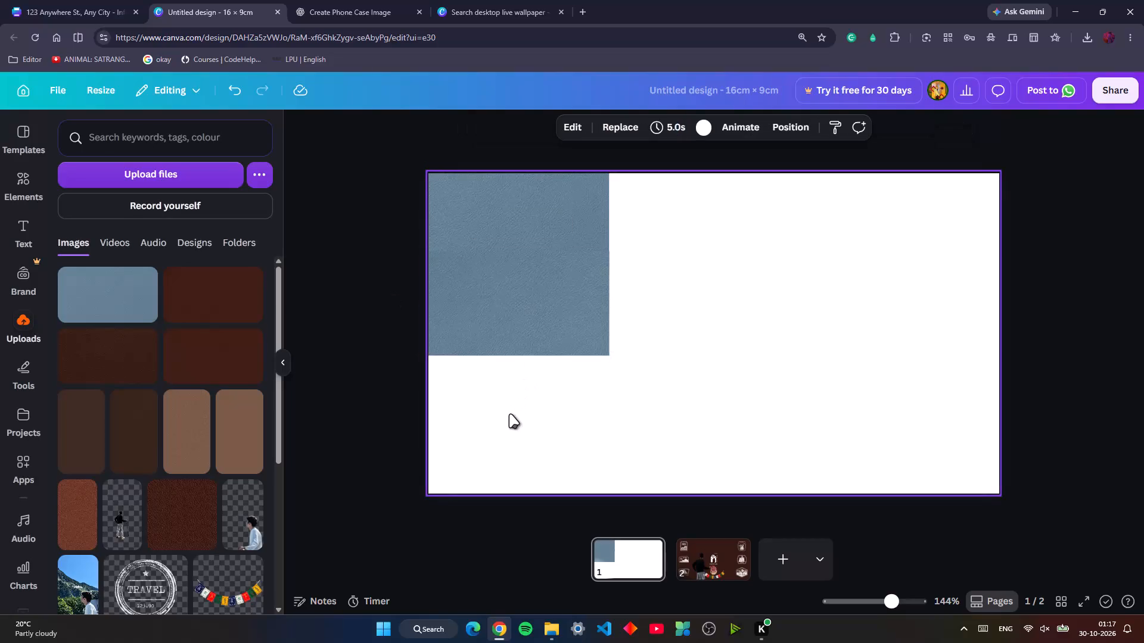
{"action": "left_click", "coordinate": [509, 336]}
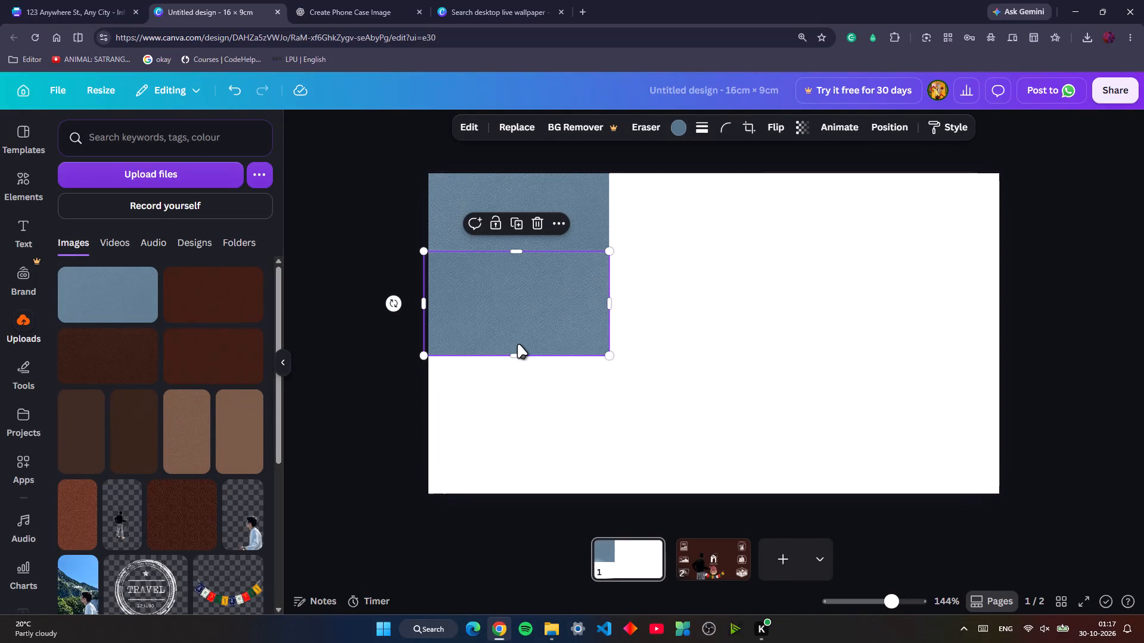
{"action": "key", "text": "Down"}
{"action": "key", "text": "Down"}
{"action": "key", "text": "Down"}
{"action": "key", "text": "Down"}
{"action": "key", "text": "Down"}
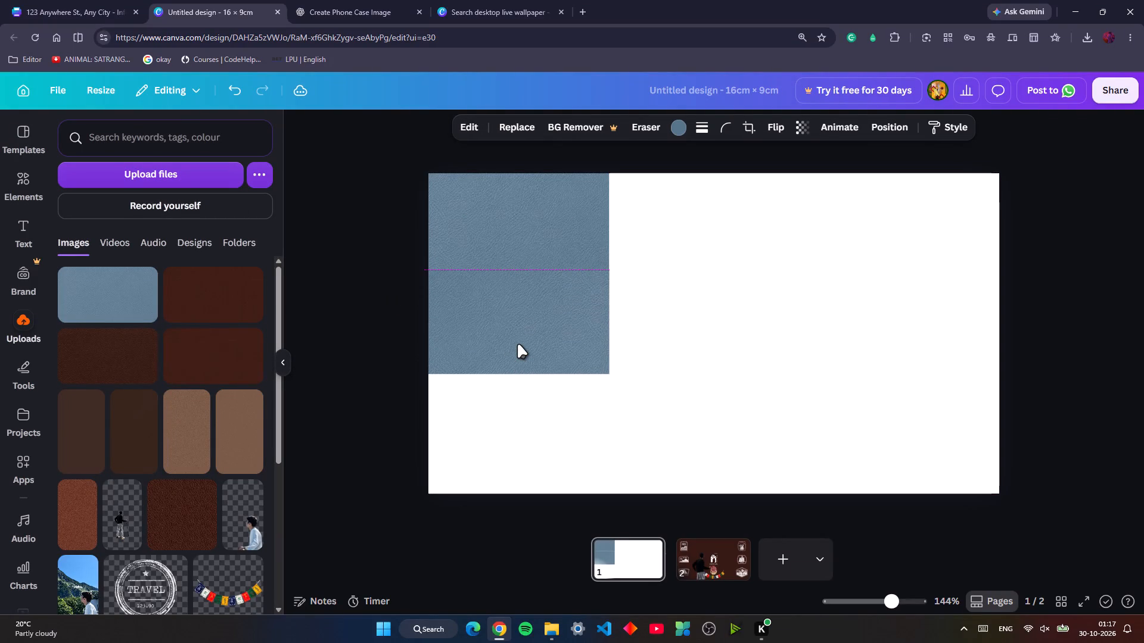
{"action": "key", "text": "Down"}
{"action": "key", "text": "Up"}
{"action": "key", "text": "Up"}
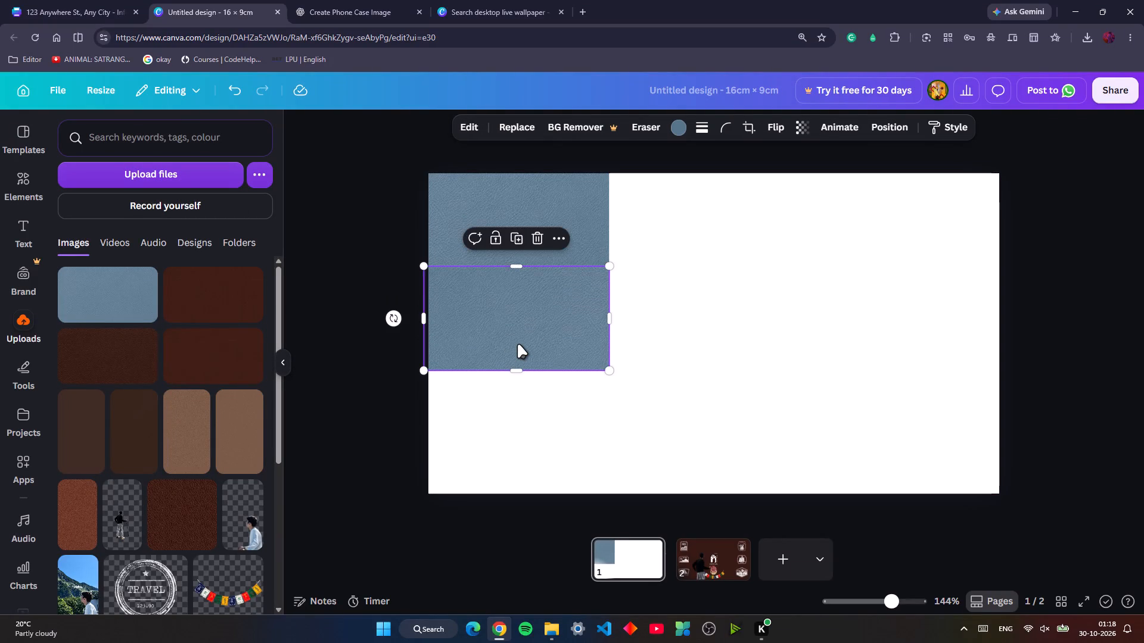
{"action": "left_click", "coordinate": [358, 383]}
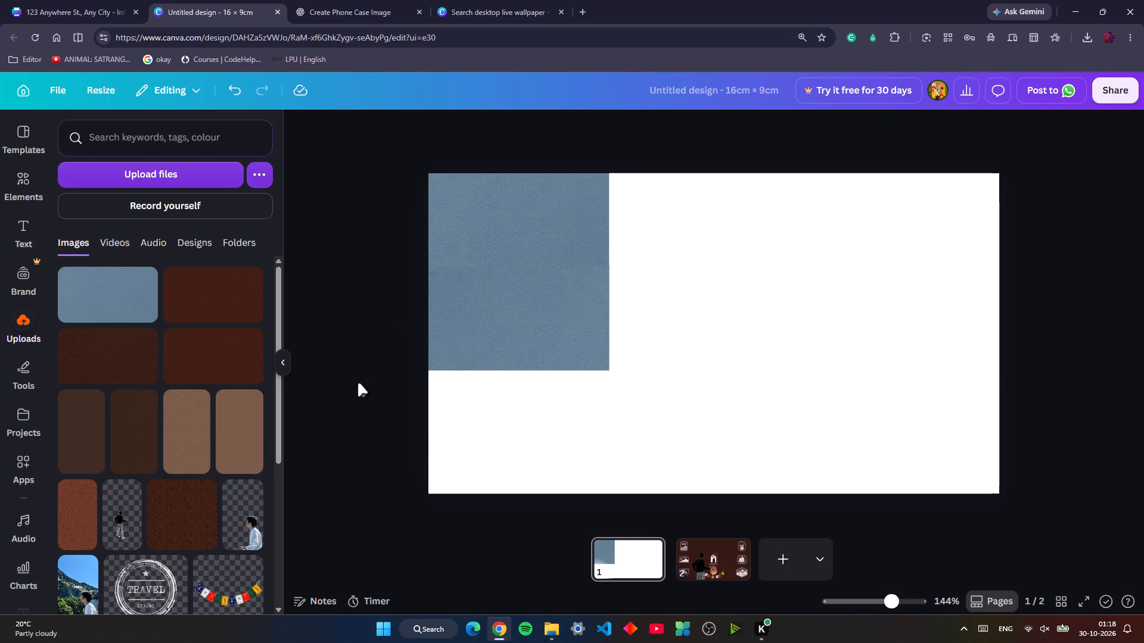
{"action": "left_click_drag", "start_coordinate": [660, 418], "coordinate": [620, 381]}
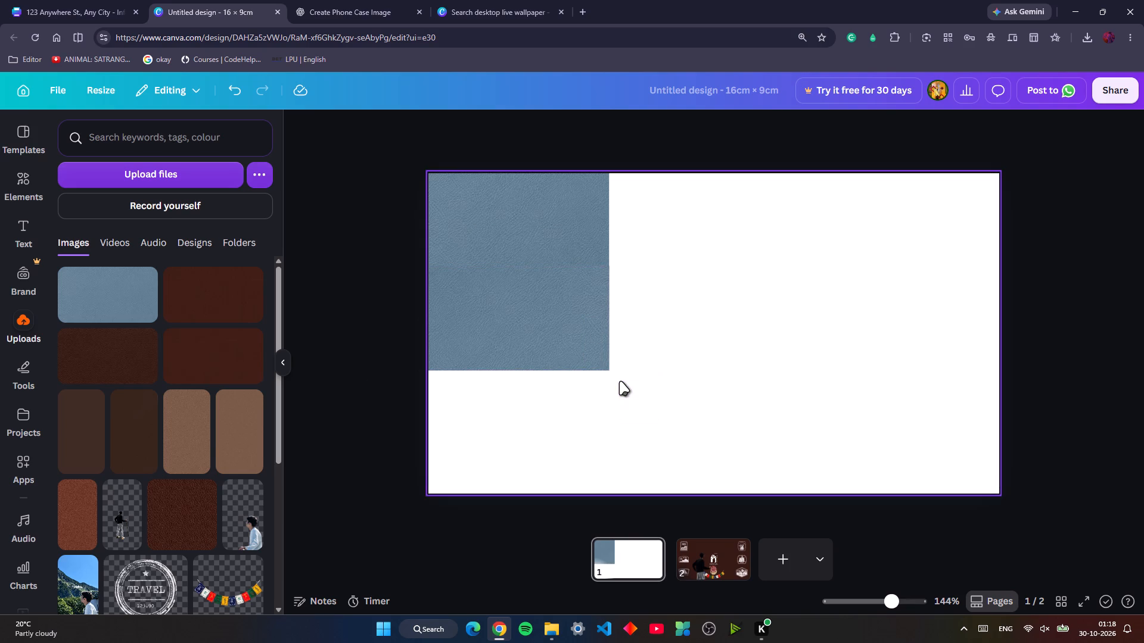
Fine-tune the rotated copy's vertical position against the original tile so the textures blend, leaving a small overlap.
{"action": "left_click", "coordinate": [566, 331]}
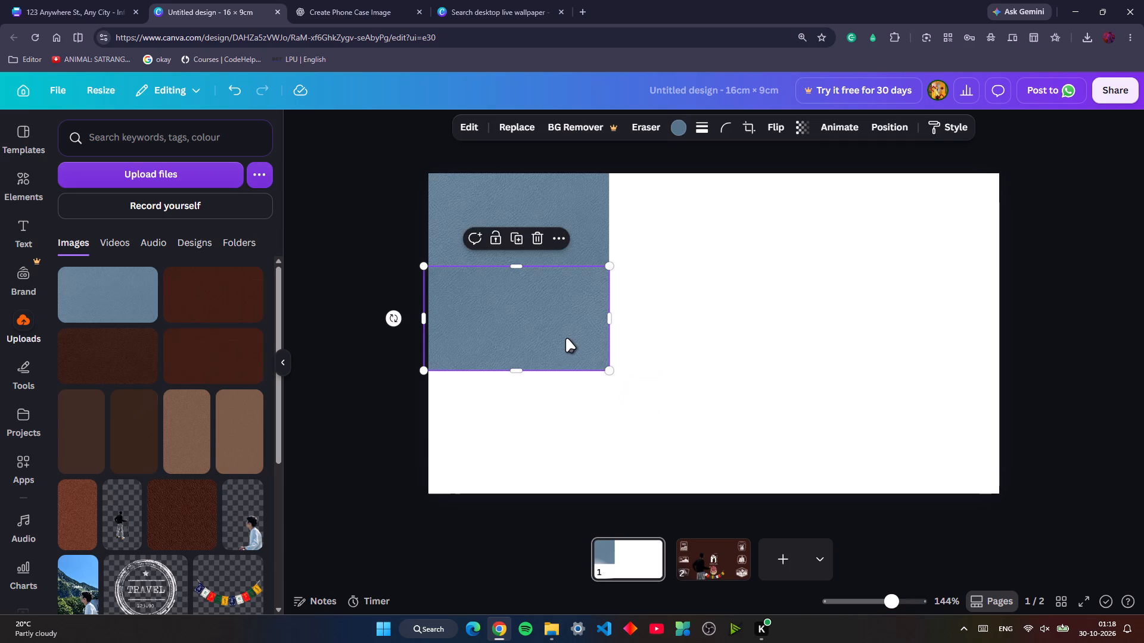
{"action": "key", "text": "Up"}
{"action": "key", "text": "Up"}
{"action": "key", "text": "Up"}
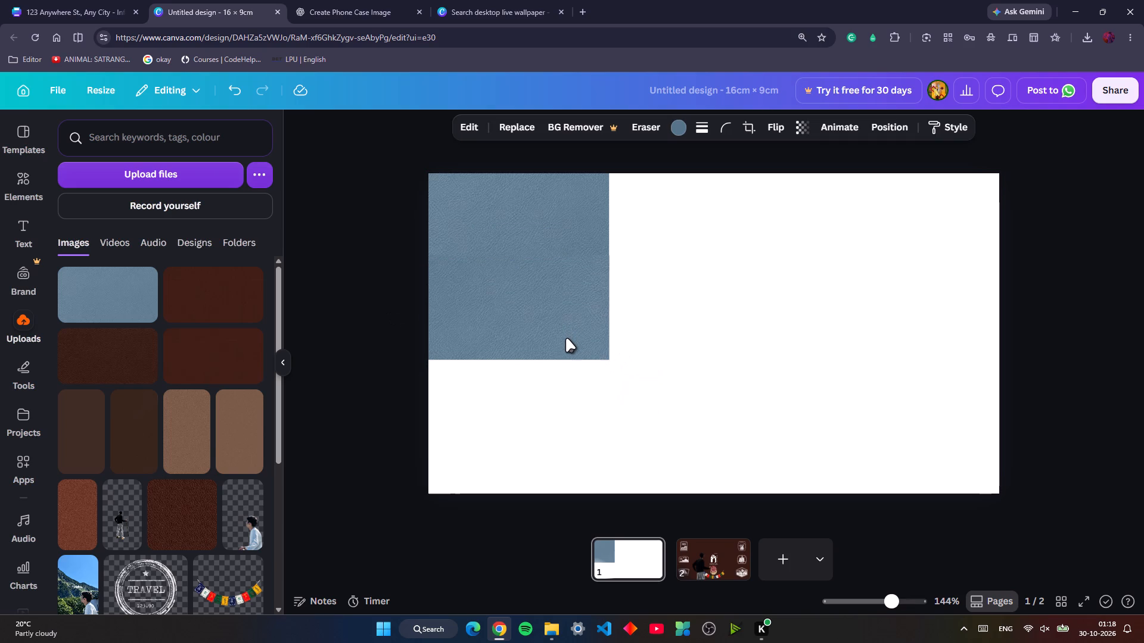
{"action": "key", "text": "Up"}
{"action": "key", "text": "Down"}
{"action": "key", "text": "Down"}
{"action": "key", "text": "Down"}
{"action": "key", "text": "Down"}
{"action": "key", "text": "Down"}
{"action": "key", "text": "Down"}
{"action": "key", "text": "Up"}
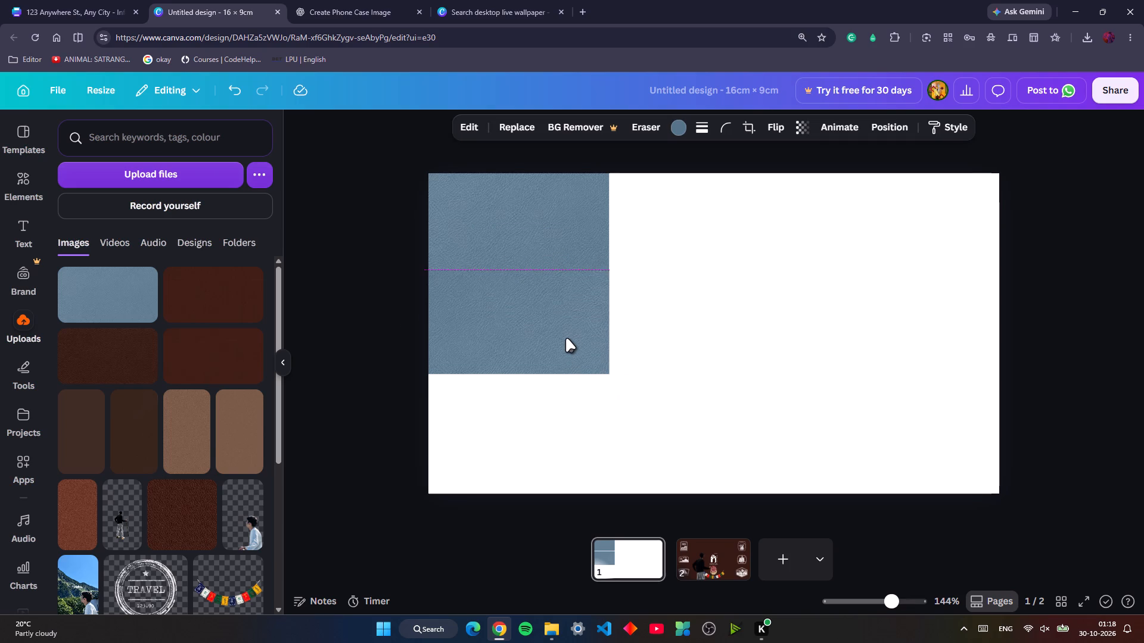
{"action": "key", "text": "Up"}
{"action": "key", "text": "Up"}
{"action": "key", "text": "Up"}
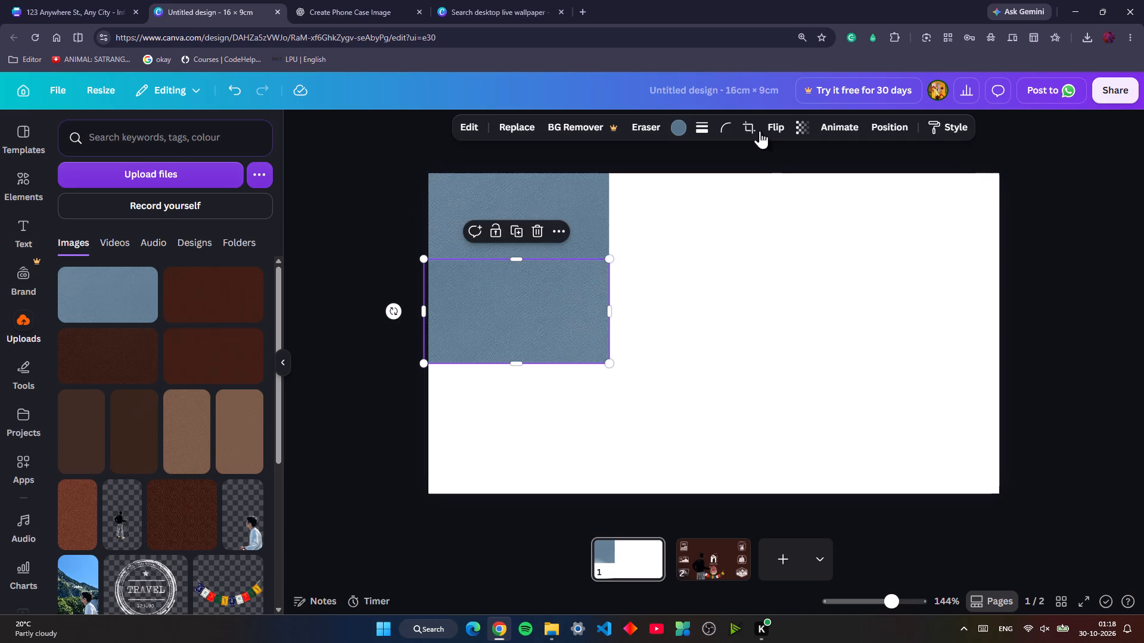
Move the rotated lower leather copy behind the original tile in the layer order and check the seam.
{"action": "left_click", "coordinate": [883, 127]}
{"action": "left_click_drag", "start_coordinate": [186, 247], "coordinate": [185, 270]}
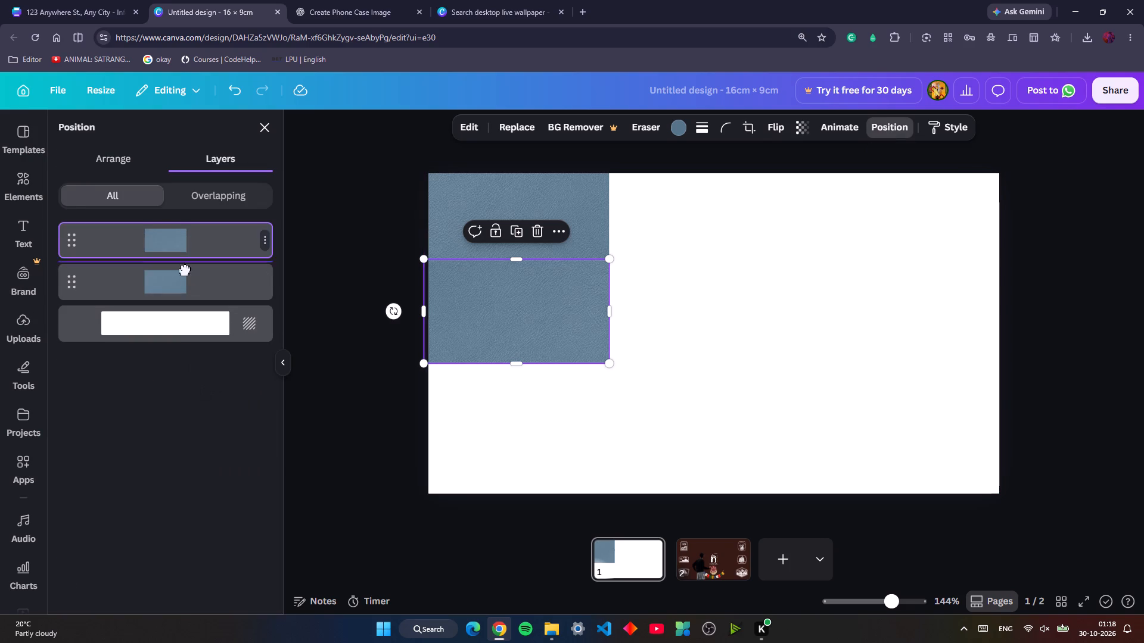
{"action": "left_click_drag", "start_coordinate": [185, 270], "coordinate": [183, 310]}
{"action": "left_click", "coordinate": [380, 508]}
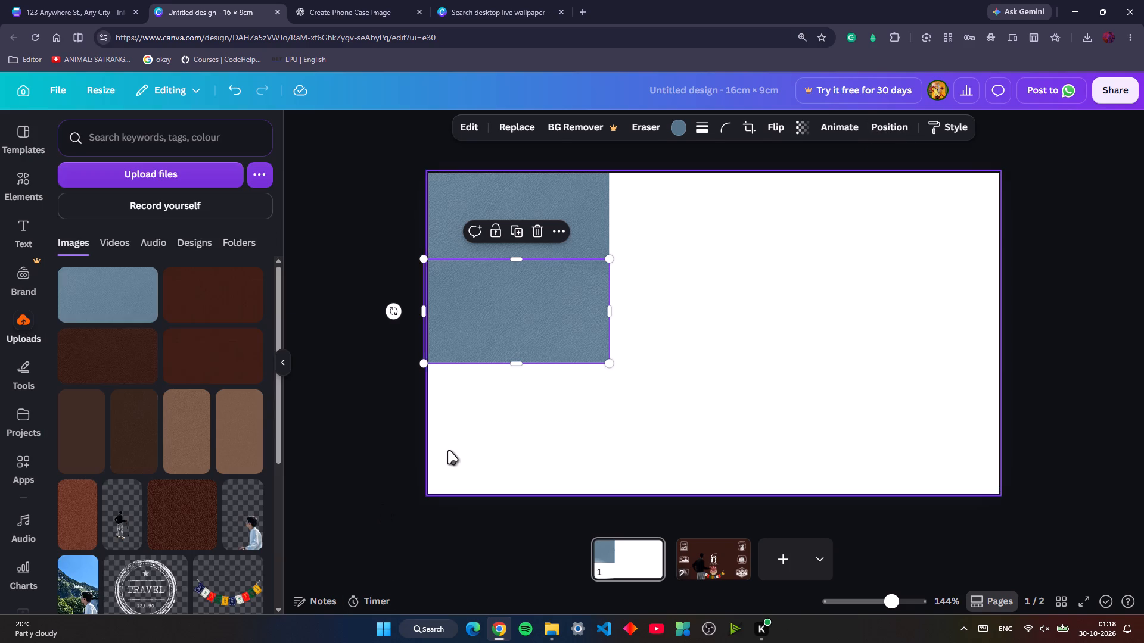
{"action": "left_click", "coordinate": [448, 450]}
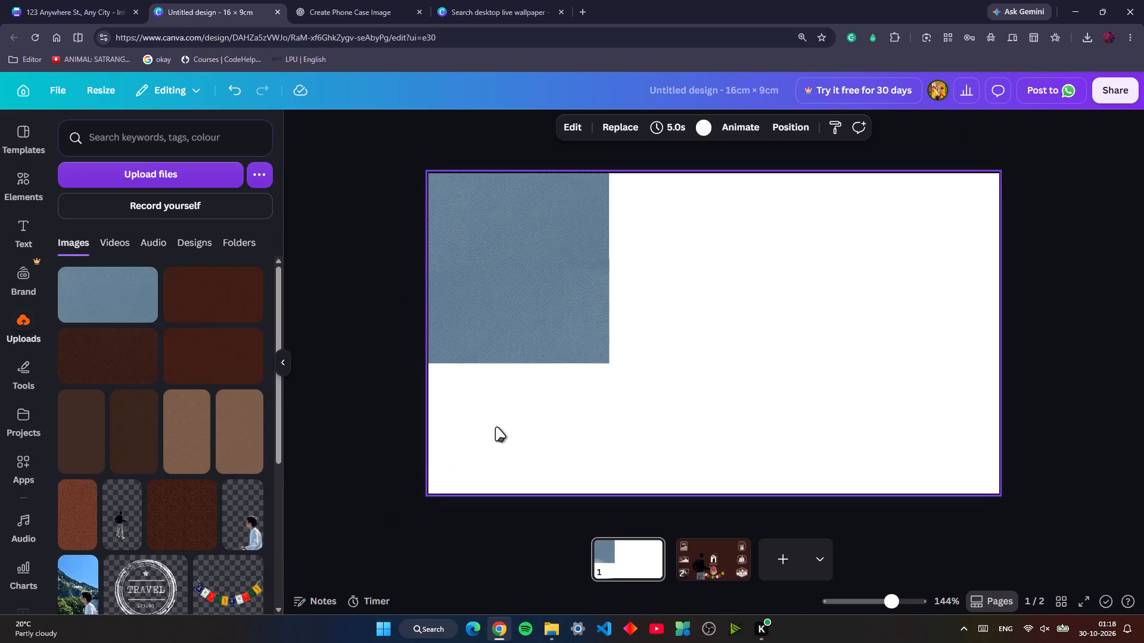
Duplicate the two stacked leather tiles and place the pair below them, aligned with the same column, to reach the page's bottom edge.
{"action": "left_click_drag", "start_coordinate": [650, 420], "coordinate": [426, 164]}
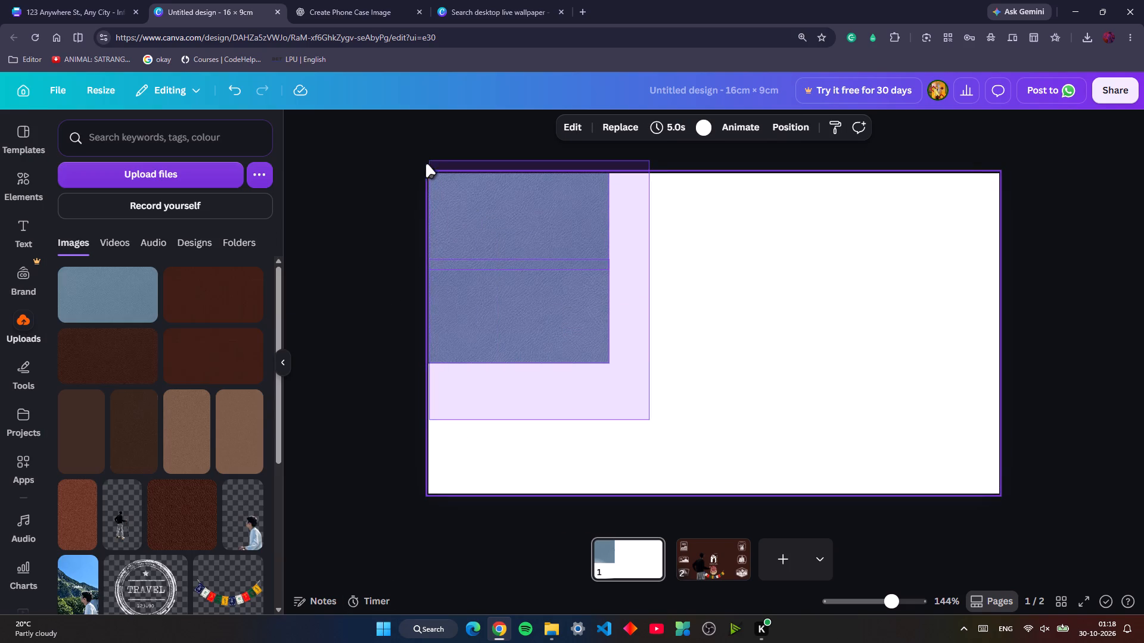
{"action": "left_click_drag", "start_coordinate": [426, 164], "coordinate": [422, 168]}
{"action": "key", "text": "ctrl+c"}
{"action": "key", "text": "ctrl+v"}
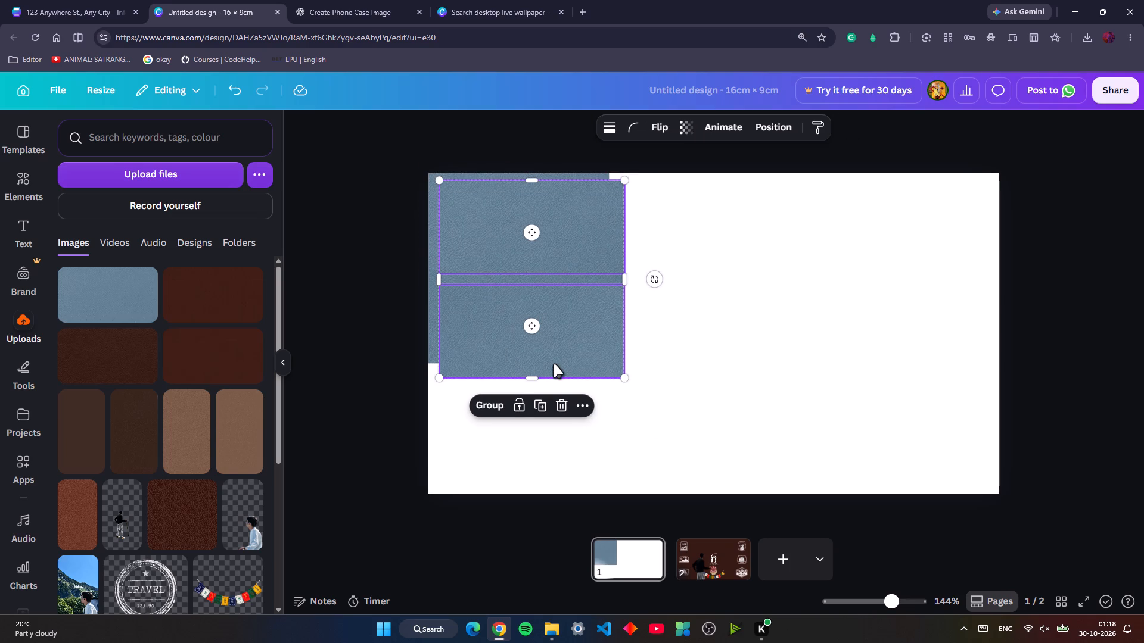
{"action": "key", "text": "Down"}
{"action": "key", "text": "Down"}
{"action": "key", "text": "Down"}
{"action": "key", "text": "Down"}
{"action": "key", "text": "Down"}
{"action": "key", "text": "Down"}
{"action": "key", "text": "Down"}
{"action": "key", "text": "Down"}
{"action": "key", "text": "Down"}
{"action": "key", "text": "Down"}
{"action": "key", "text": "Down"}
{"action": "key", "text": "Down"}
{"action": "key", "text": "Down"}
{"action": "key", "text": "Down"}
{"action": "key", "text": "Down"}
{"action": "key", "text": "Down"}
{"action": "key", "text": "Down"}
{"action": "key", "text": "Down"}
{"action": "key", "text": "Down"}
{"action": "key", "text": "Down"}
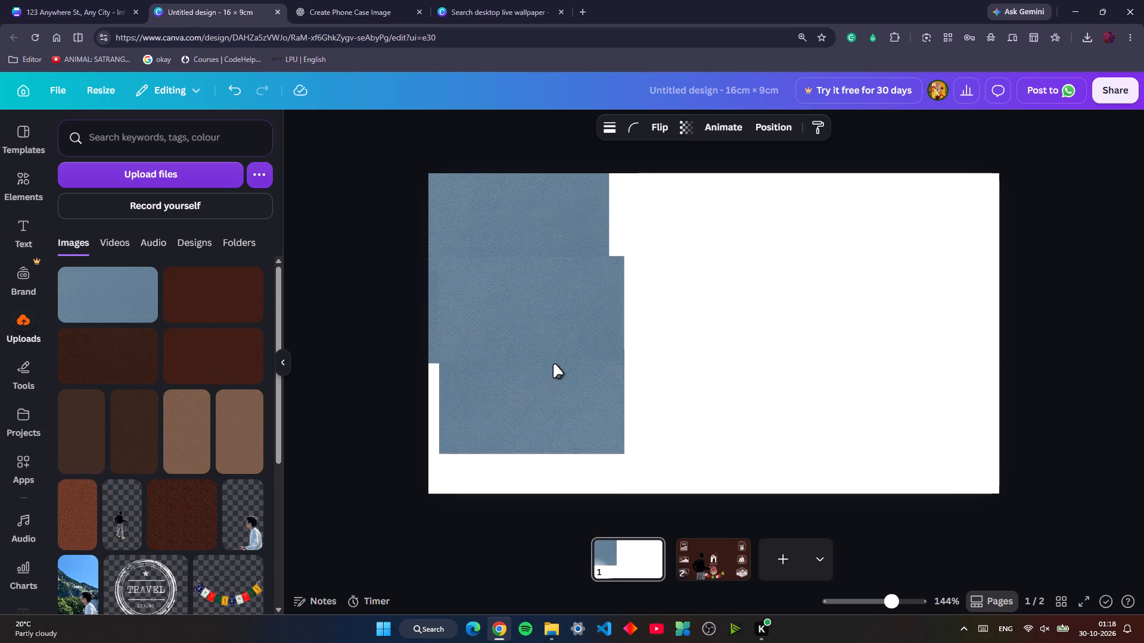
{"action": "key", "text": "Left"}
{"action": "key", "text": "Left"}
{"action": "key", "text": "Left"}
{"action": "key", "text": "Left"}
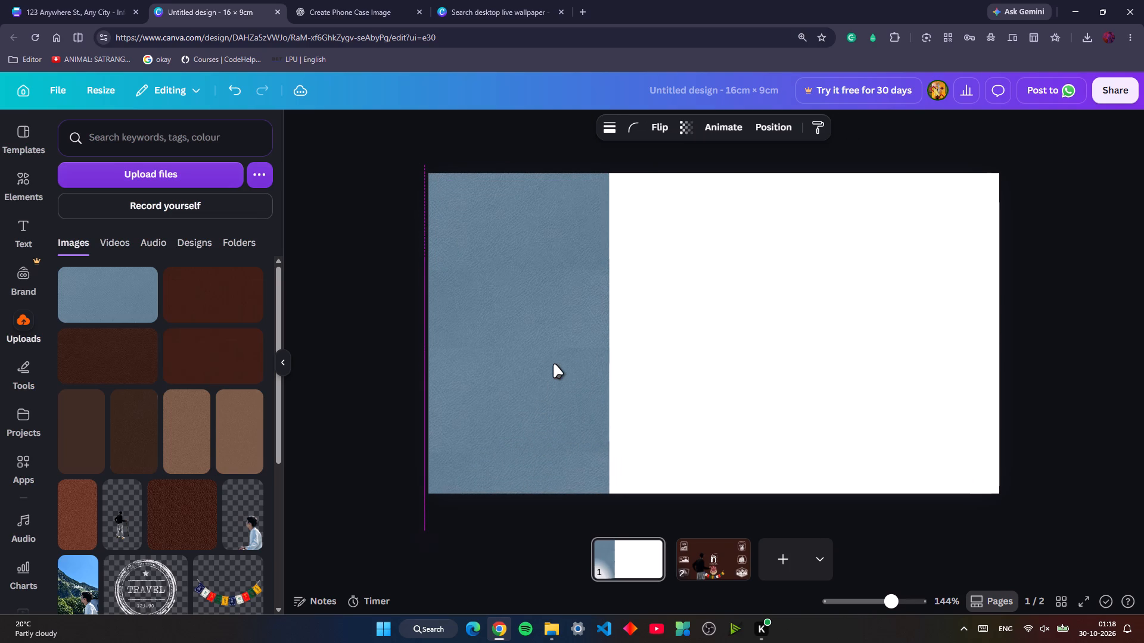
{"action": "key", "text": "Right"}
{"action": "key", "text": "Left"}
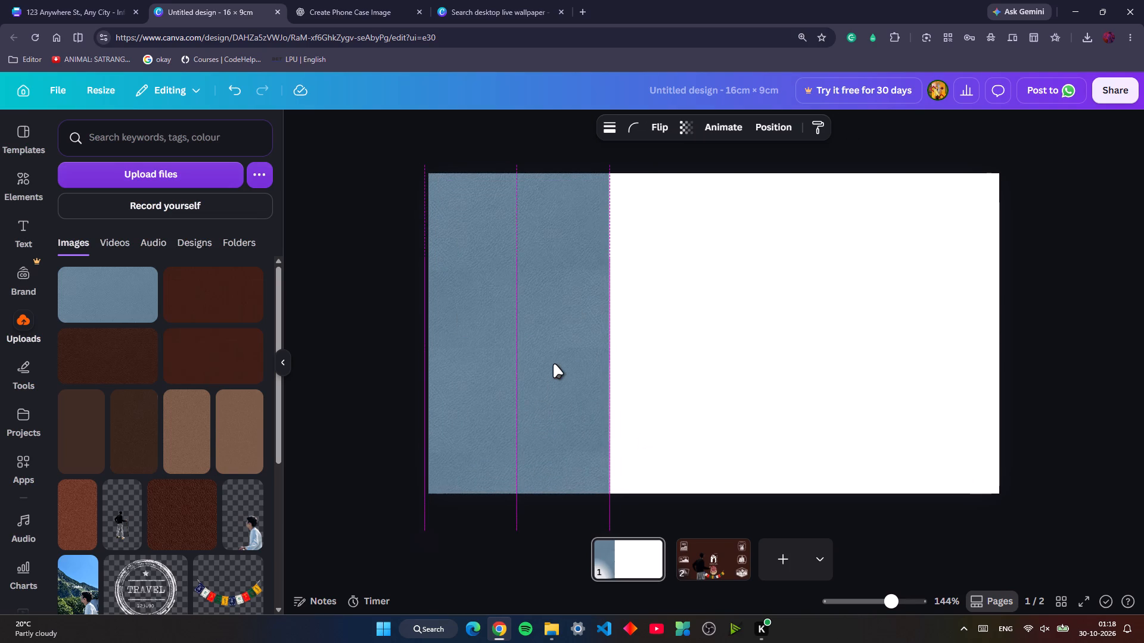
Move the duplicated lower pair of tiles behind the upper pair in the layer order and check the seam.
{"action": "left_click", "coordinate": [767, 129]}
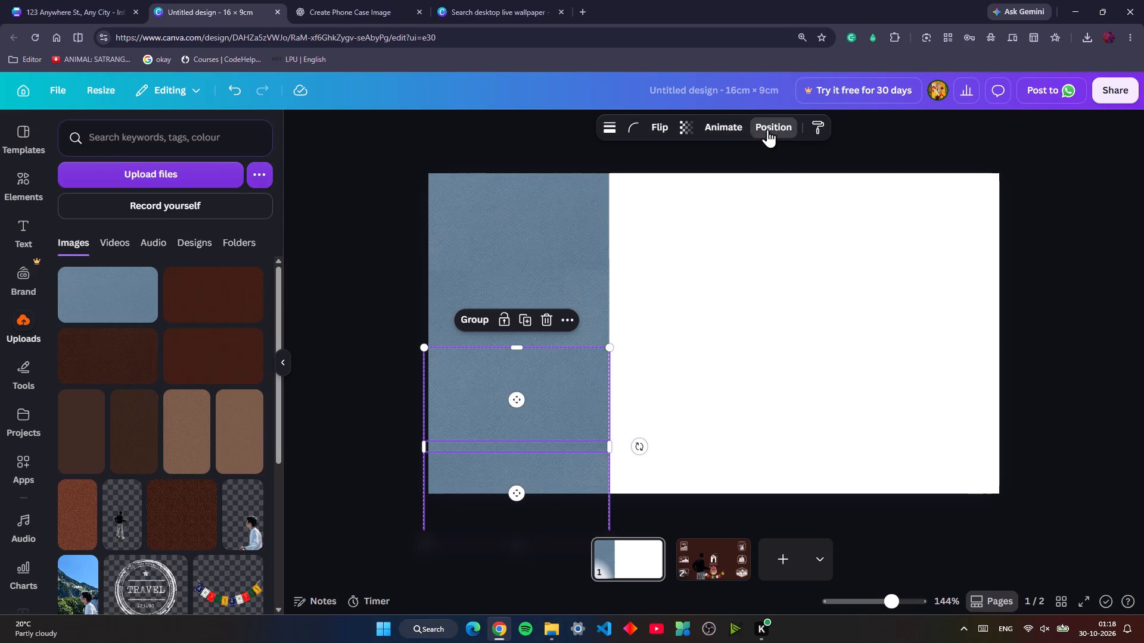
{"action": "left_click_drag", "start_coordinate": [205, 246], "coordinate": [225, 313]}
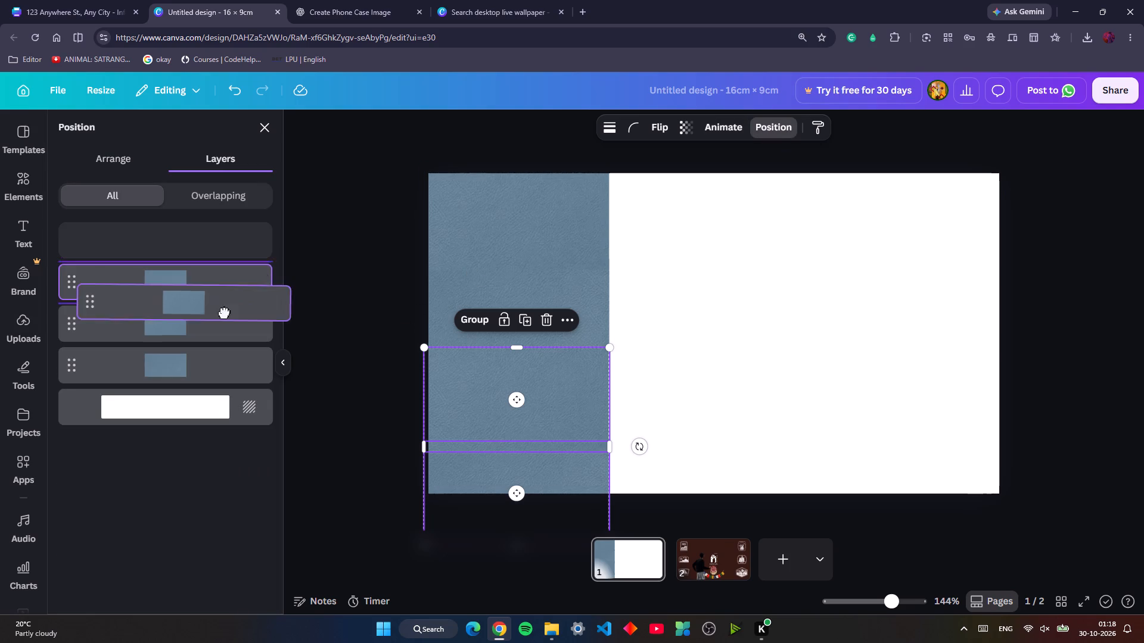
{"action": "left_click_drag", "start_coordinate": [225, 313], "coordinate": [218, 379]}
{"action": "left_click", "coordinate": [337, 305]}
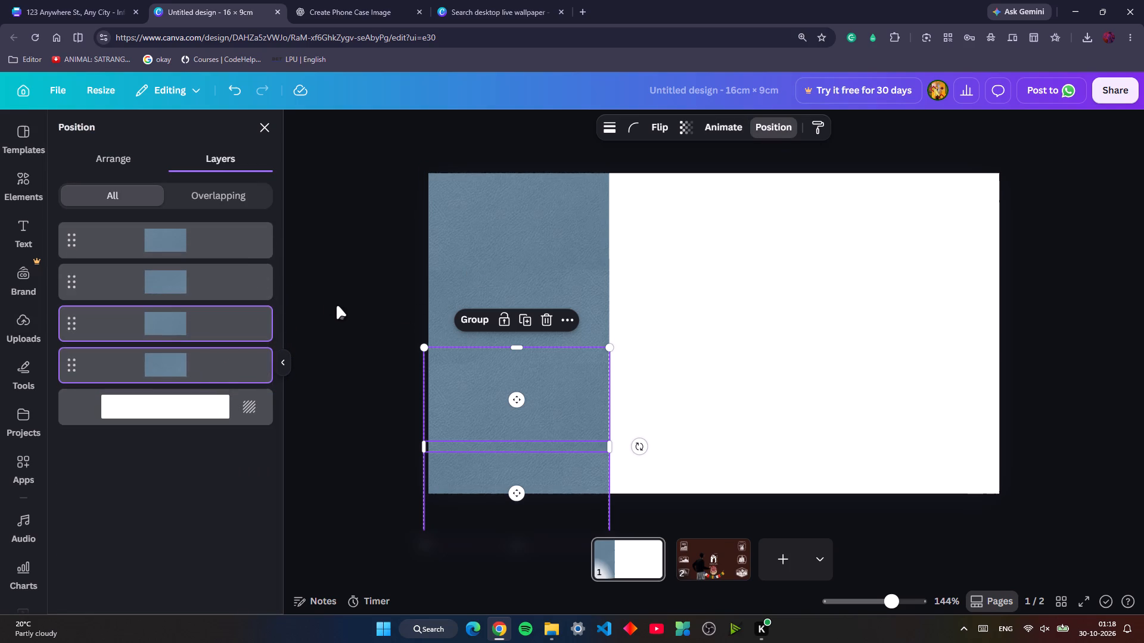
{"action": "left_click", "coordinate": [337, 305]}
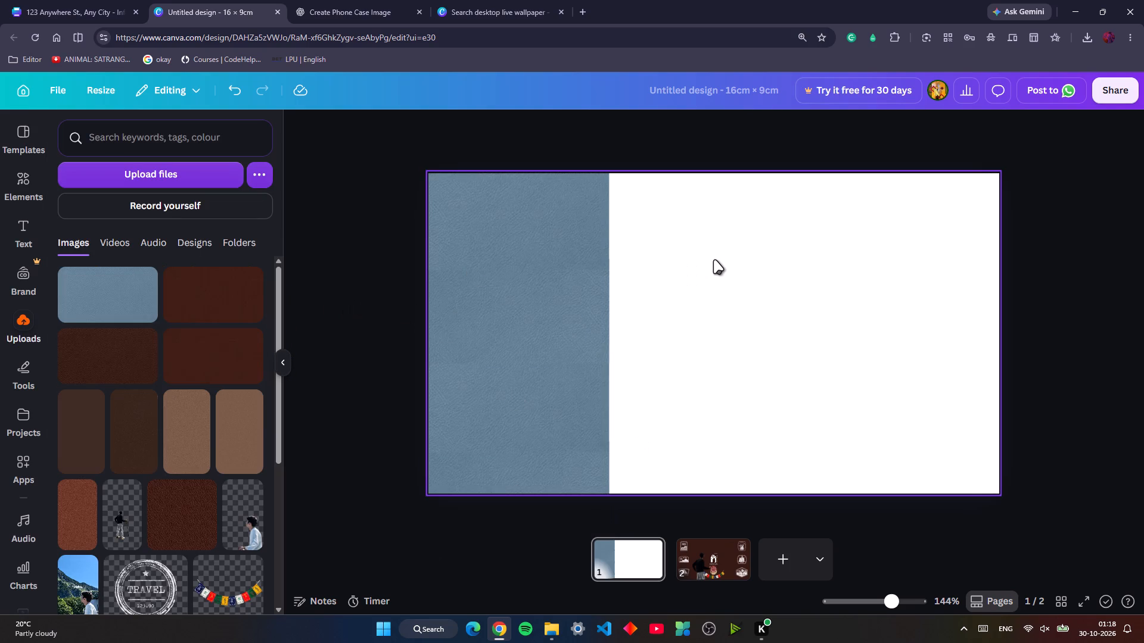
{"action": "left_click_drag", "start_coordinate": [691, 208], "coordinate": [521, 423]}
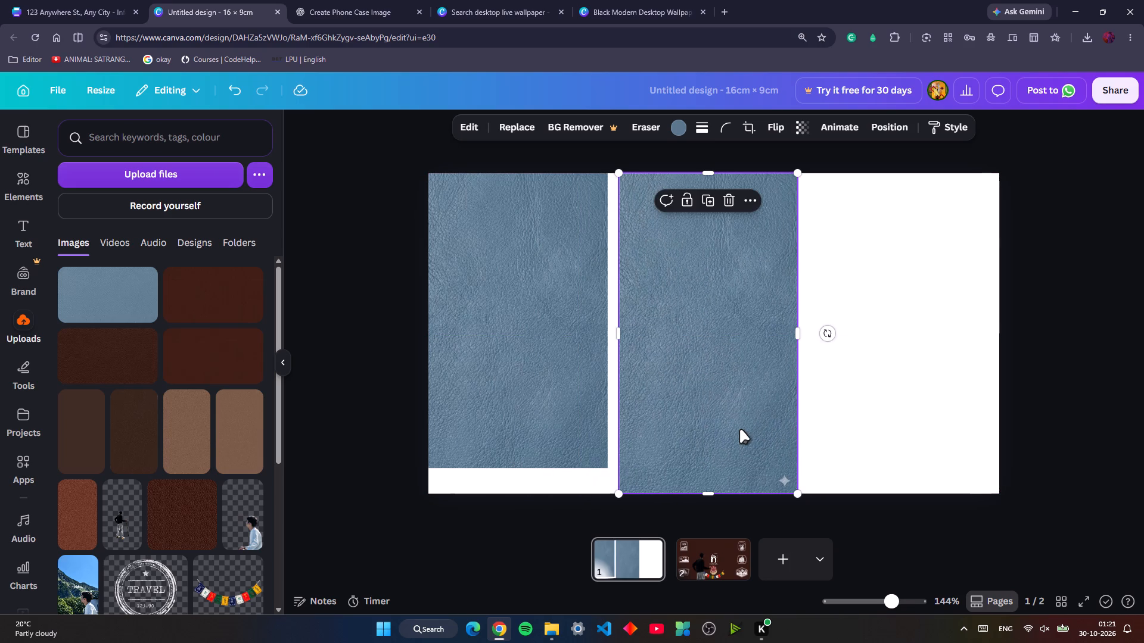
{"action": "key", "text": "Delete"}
Duplicate the cropped blue leather image on page 1 and place the copy directly beside the original, tops aligned.
{"action": "left_click", "coordinate": [563, 361]}
{"action": "key", "text": "ctrl+c"}
{"action": "key", "text": "ctrl+v"}
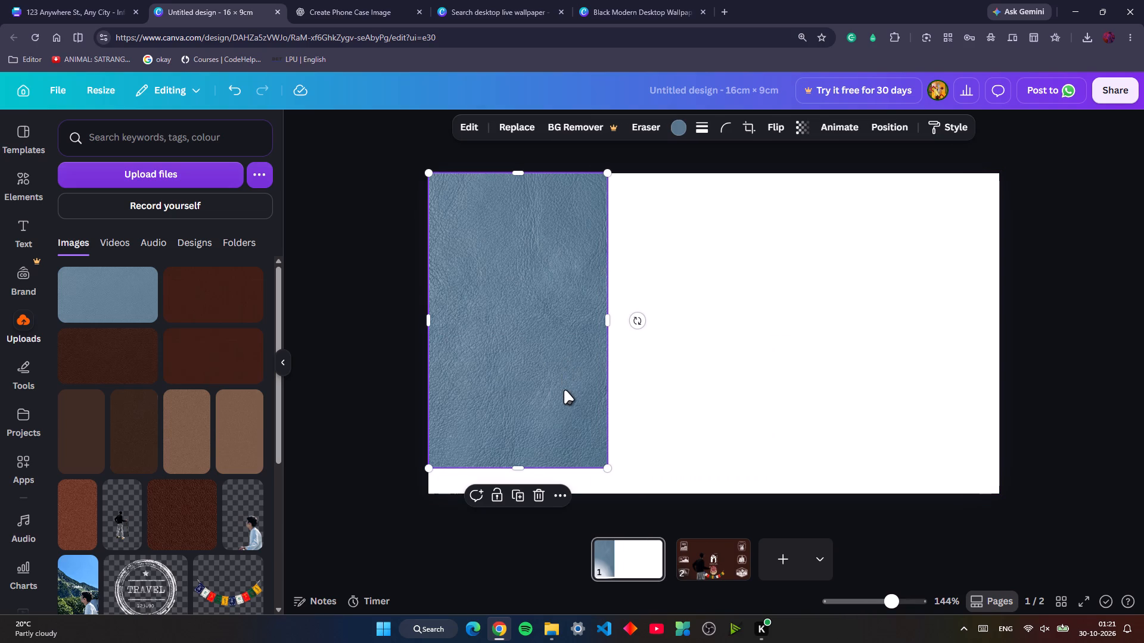
{"action": "left_click_drag", "start_coordinate": [563, 389], "coordinate": [717, 364]}
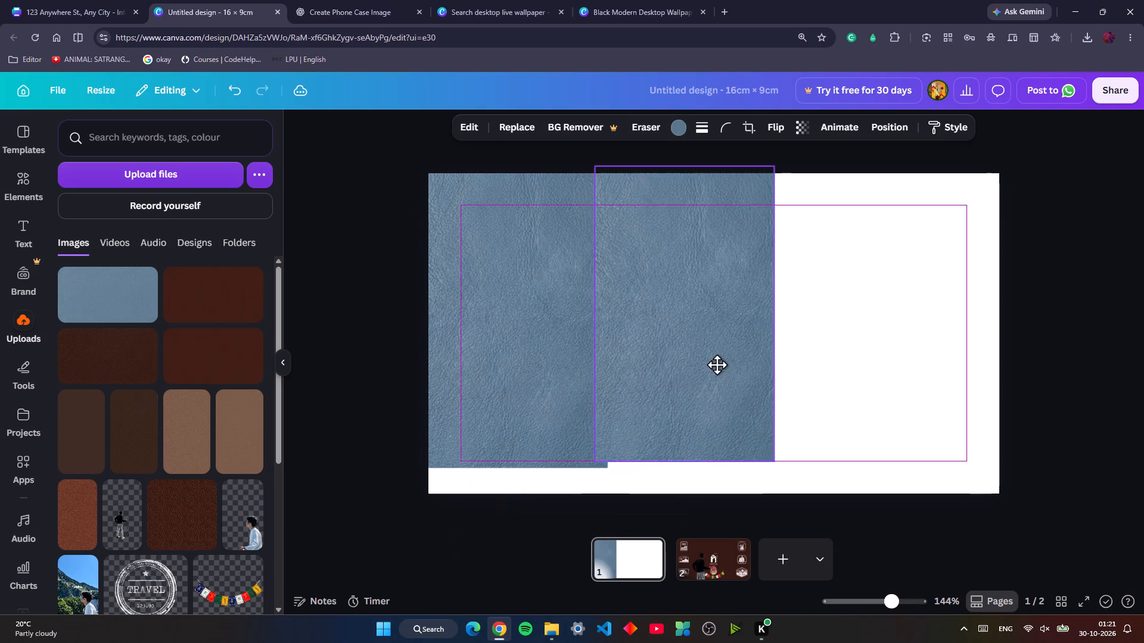
{"action": "left_click_drag", "start_coordinate": [717, 364], "coordinate": [726, 374]}
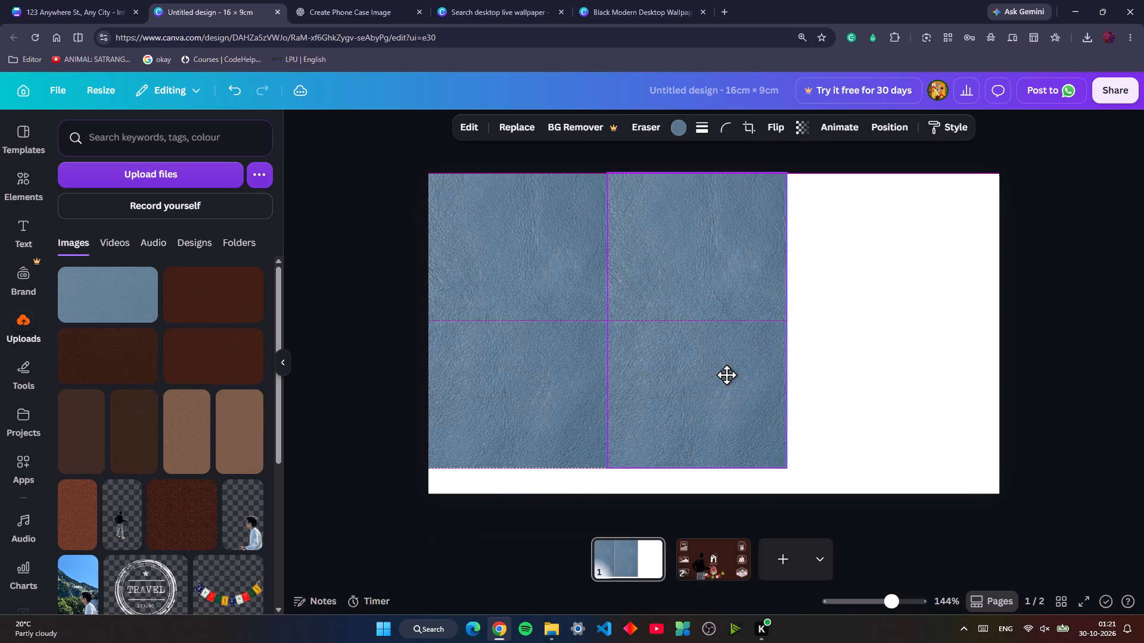
{"action": "left_click_drag", "start_coordinate": [726, 374], "coordinate": [723, 376]}
{"action": "left_click", "coordinate": [351, 367]}
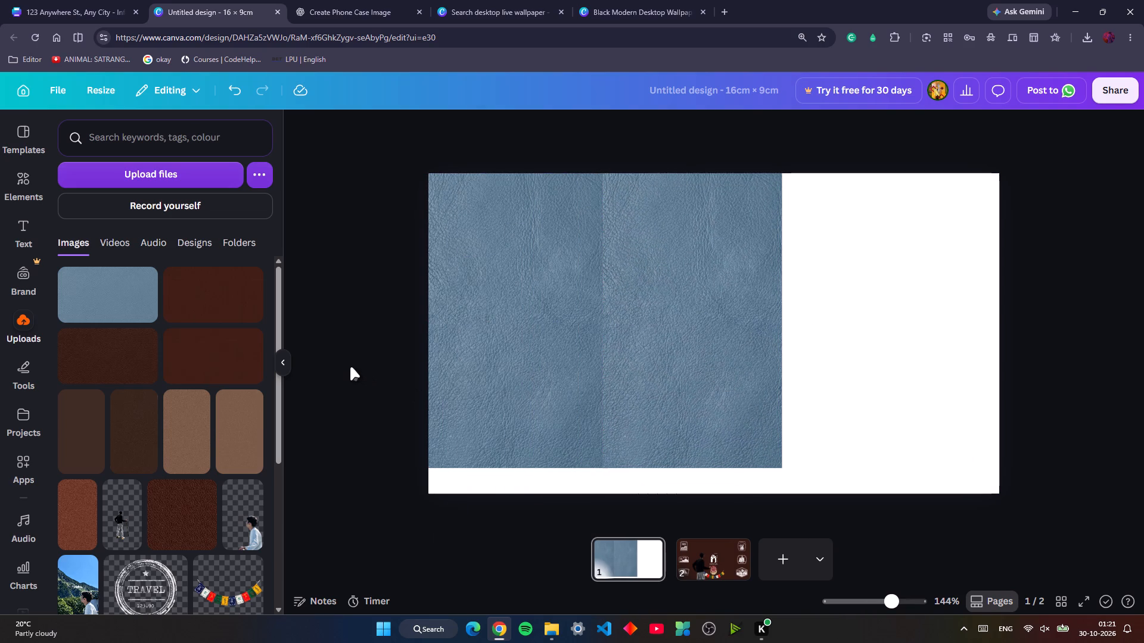
Pull the second leather piece away from the first and rotate it upside down so its texture differs.
{"action": "left_click", "coordinate": [633, 386]}
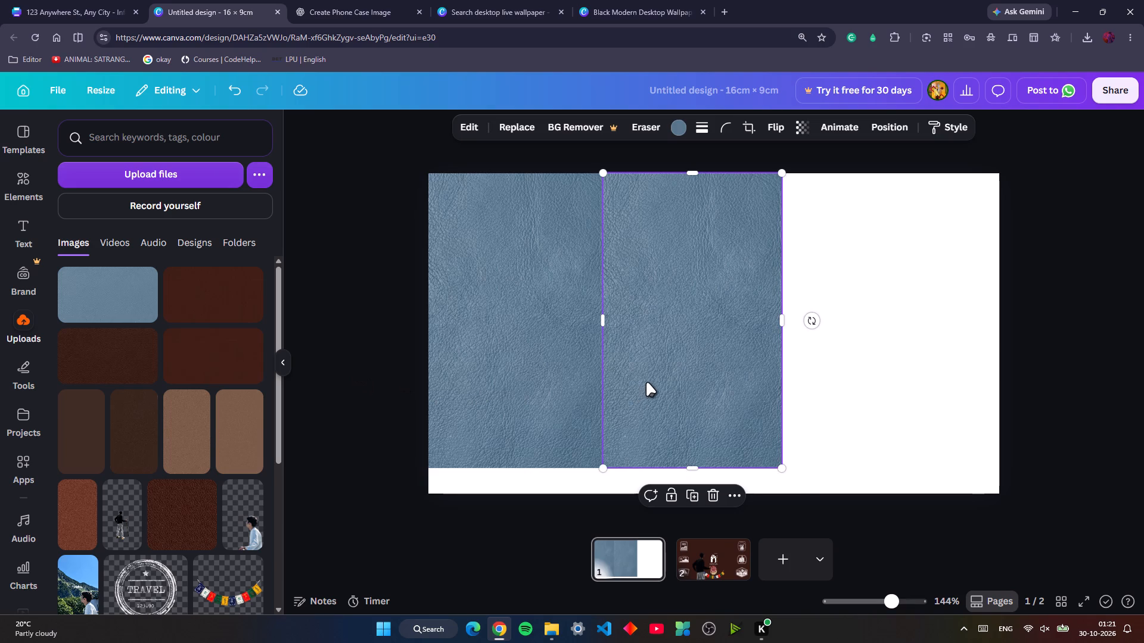
{"action": "left_click_drag", "start_coordinate": [646, 382], "coordinate": [676, 414]}
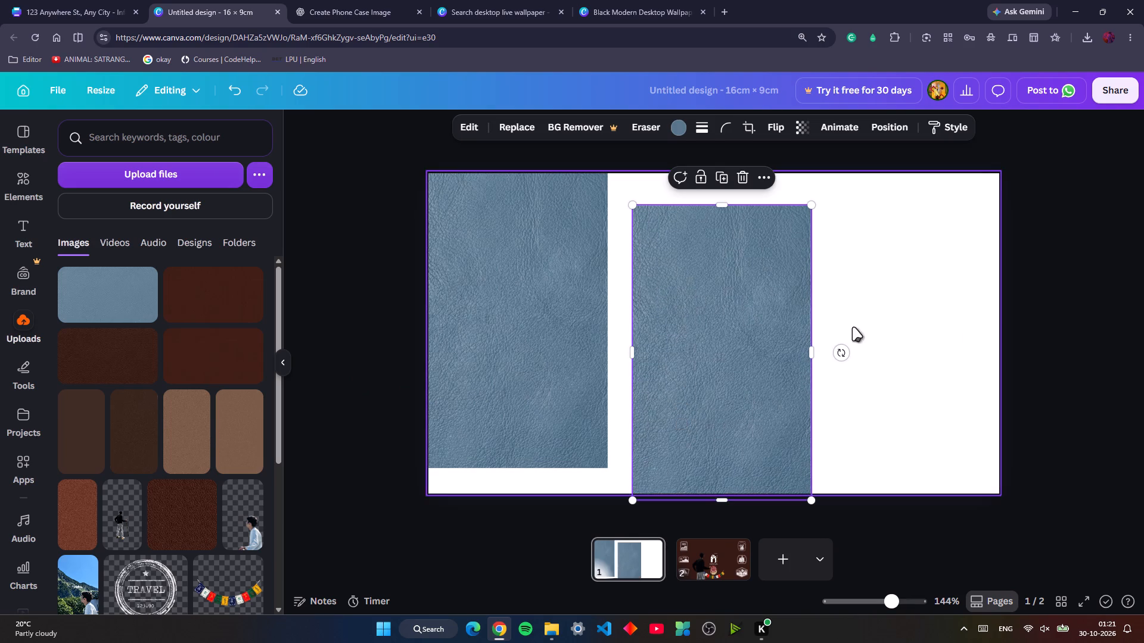
{"action": "left_click_drag", "start_coordinate": [843, 350], "coordinate": [649, 300]}
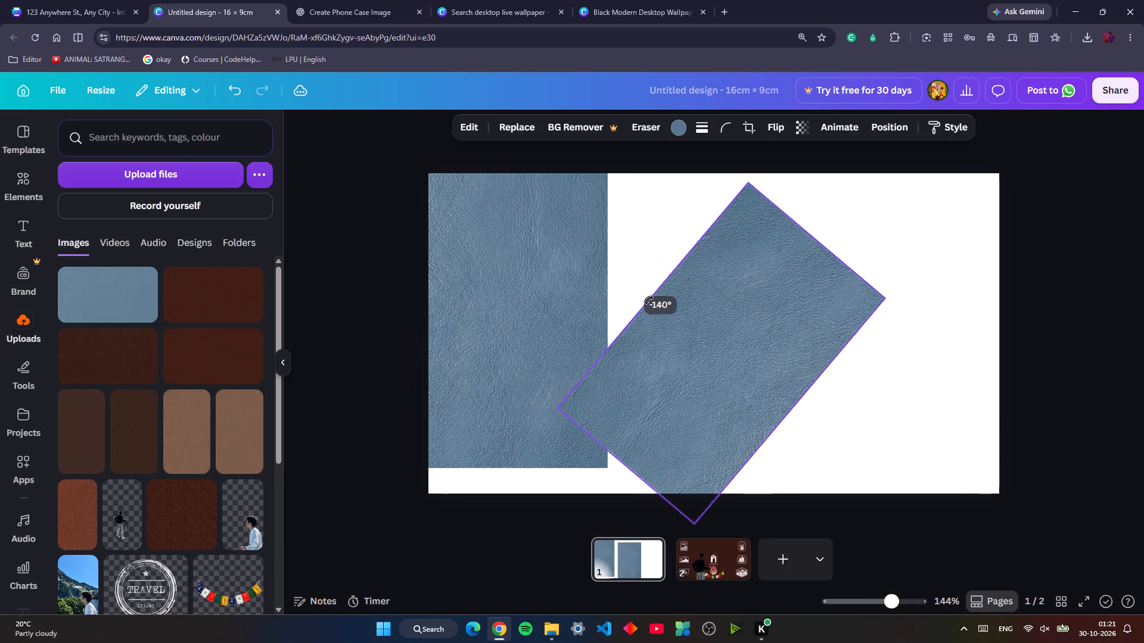
{"action": "left_click_drag", "start_coordinate": [649, 300], "coordinate": [689, 354]}
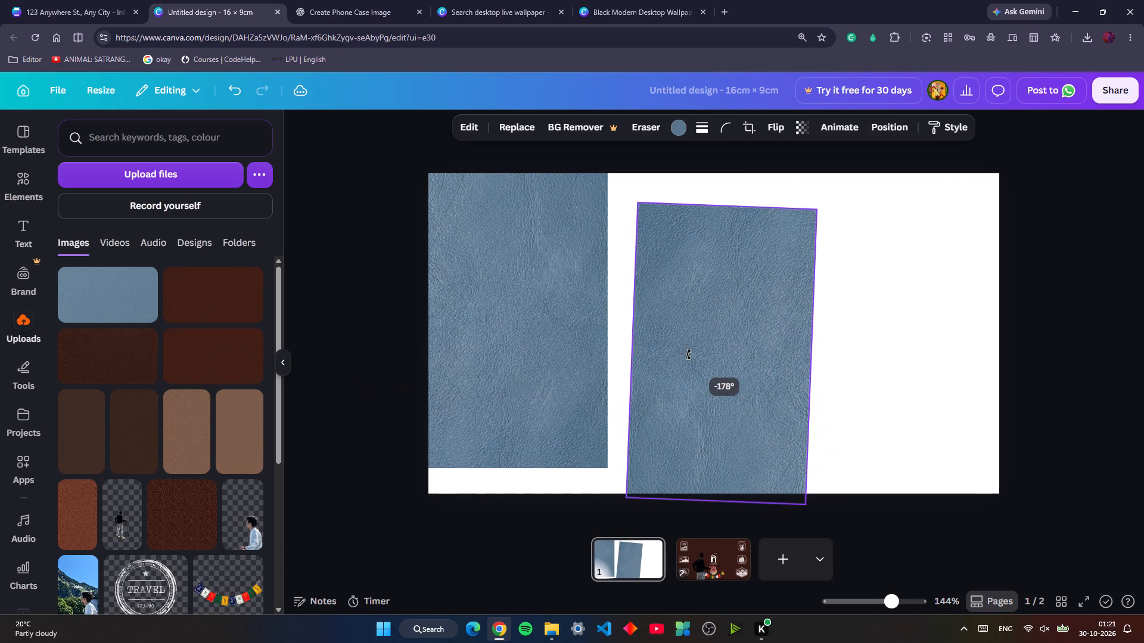
{"action": "left_click_drag", "start_coordinate": [689, 354], "coordinate": [689, 355]}
Nudge the upside-down leather piece up and left until it slightly overlaps the first piece and meets the page's top edge.
{"action": "key", "text": "Up"}
{"action": "key", "text": "Up"}
{"action": "key", "text": "Up"}
{"action": "key", "text": "Up"}
{"action": "key", "text": "Up"}
{"action": "key", "text": "Up"}
{"action": "key", "text": "Up"}
{"action": "key", "text": "Up"}
{"action": "key", "text": "Up"}
{"action": "key", "text": "Up"}
{"action": "key", "text": "Up"}
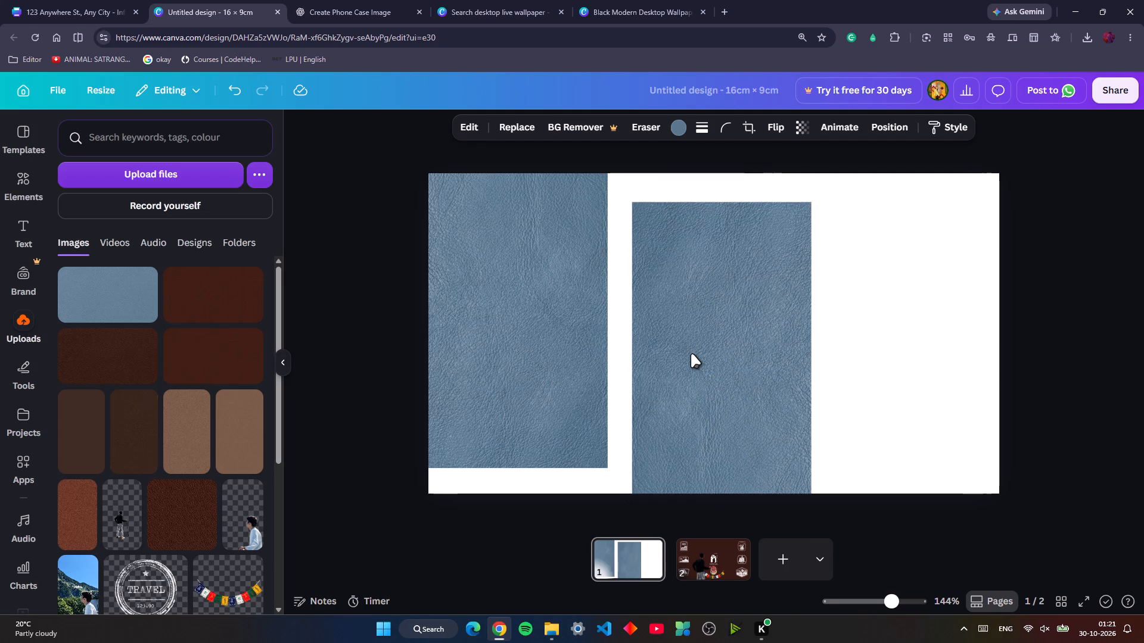
{"action": "key", "text": "Left"}
{"action": "key", "text": "Left"}
{"action": "key", "text": "Left"}
{"action": "key", "text": "Left"}
{"action": "key", "text": "Left"}
{"action": "key", "text": "Left"}
{"action": "key", "text": "Left"}
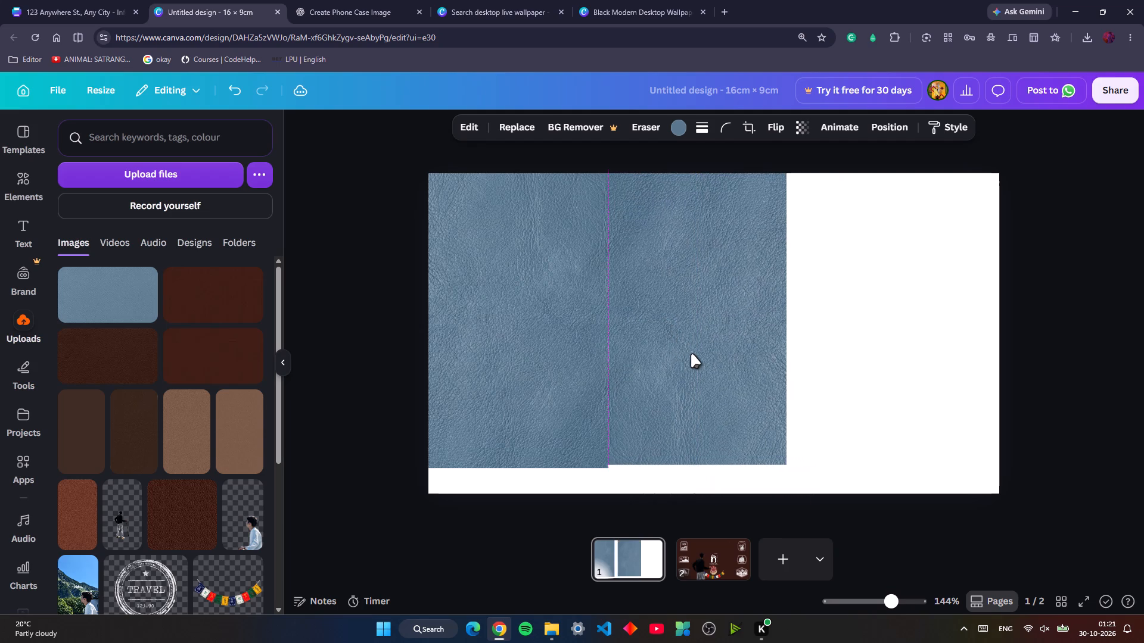
{"action": "key", "text": "Left"}
{"action": "key", "text": "Down"}
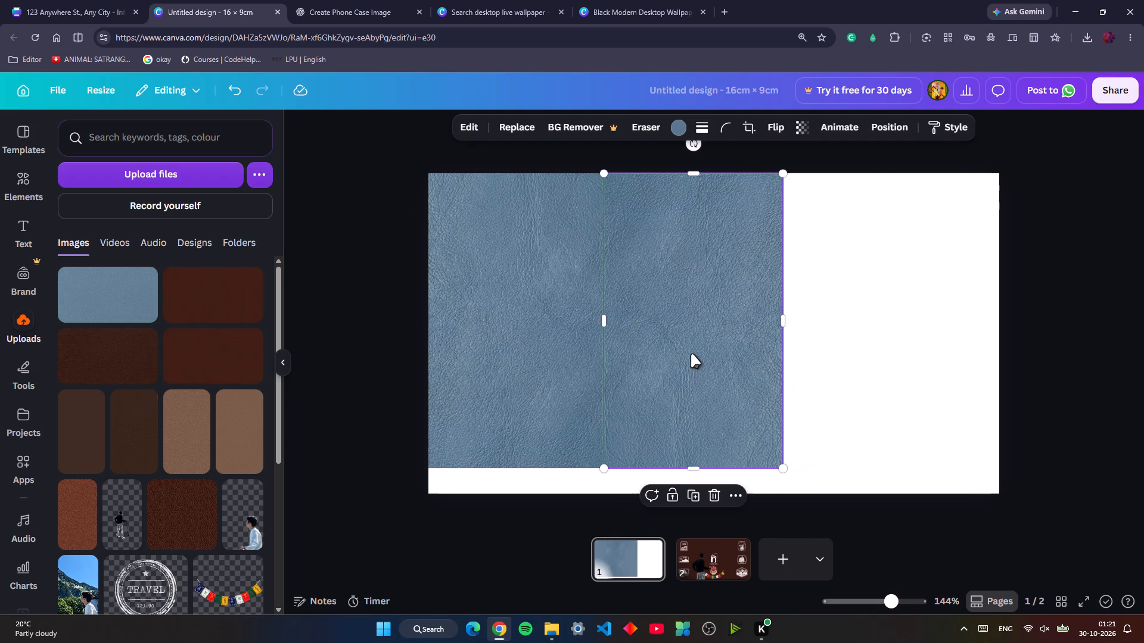
{"action": "left_click", "coordinate": [368, 324]}
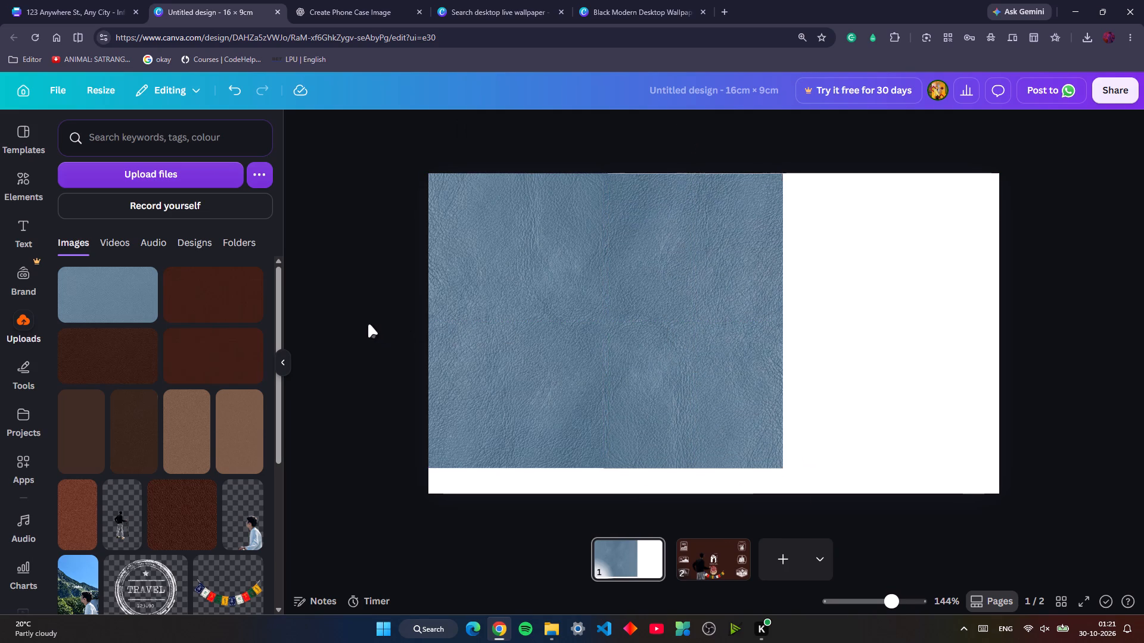
{"action": "left_click", "coordinate": [655, 289]}
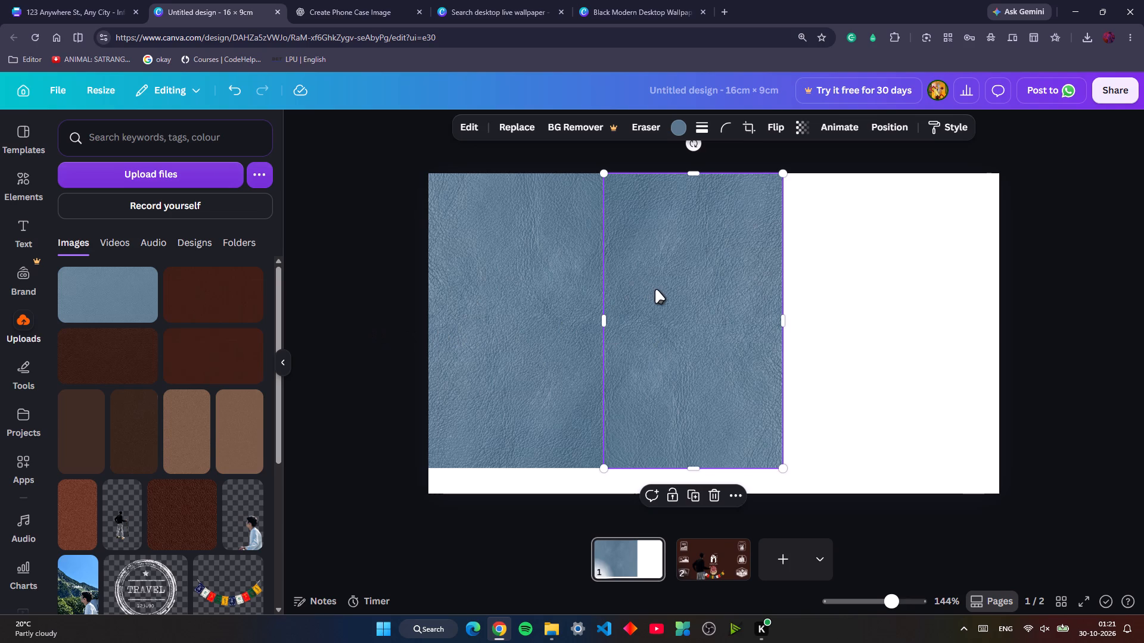
{"action": "key", "text": "Up"}
{"action": "key", "text": "Down"}
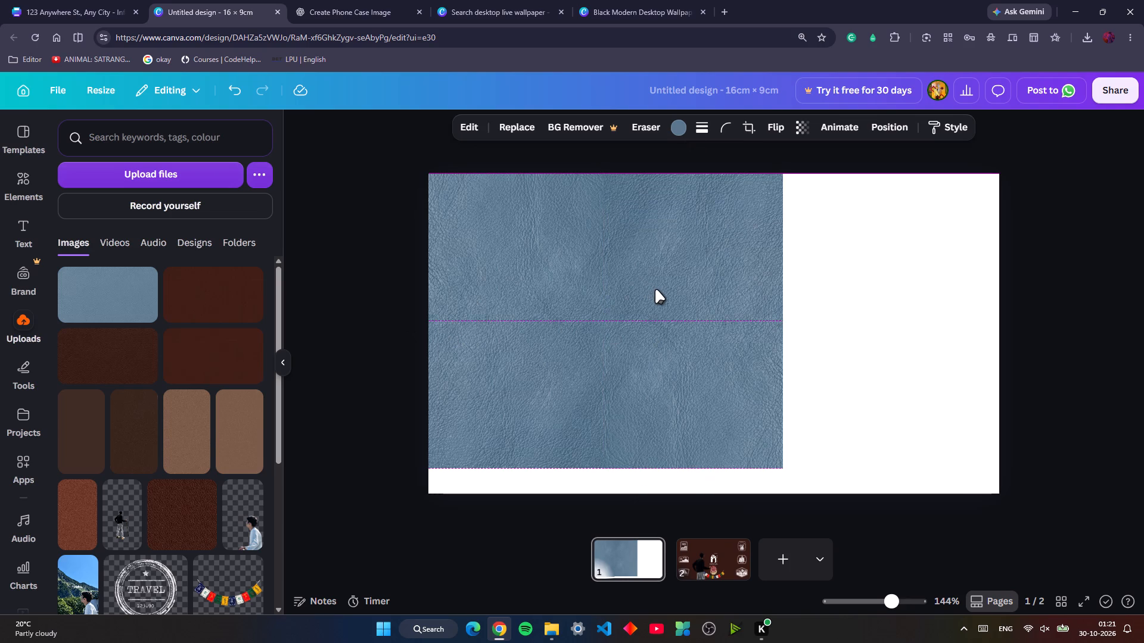
{"action": "left_click", "coordinate": [374, 307]}
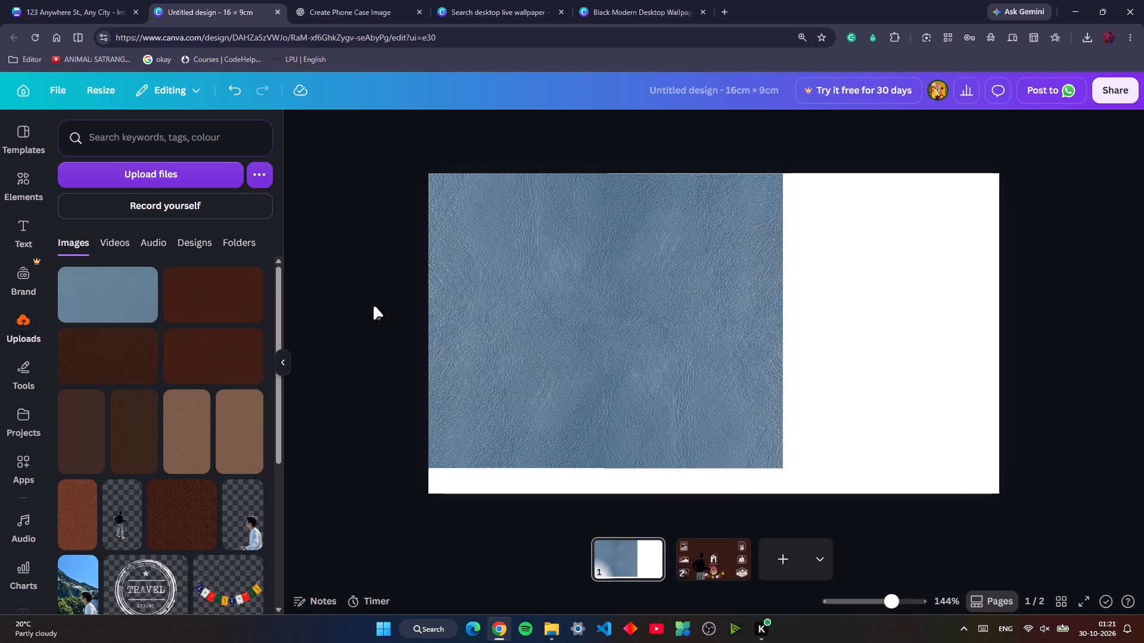
Extend the second leather piece's top edge just past the page and widen the first piece's inner edge slightly over the seam.
{"action": "left_click", "coordinate": [697, 238]}
{"action": "left_click_drag", "start_coordinate": [691, 174], "coordinate": [691, 168]}
{"action": "left_click", "coordinate": [315, 279]}
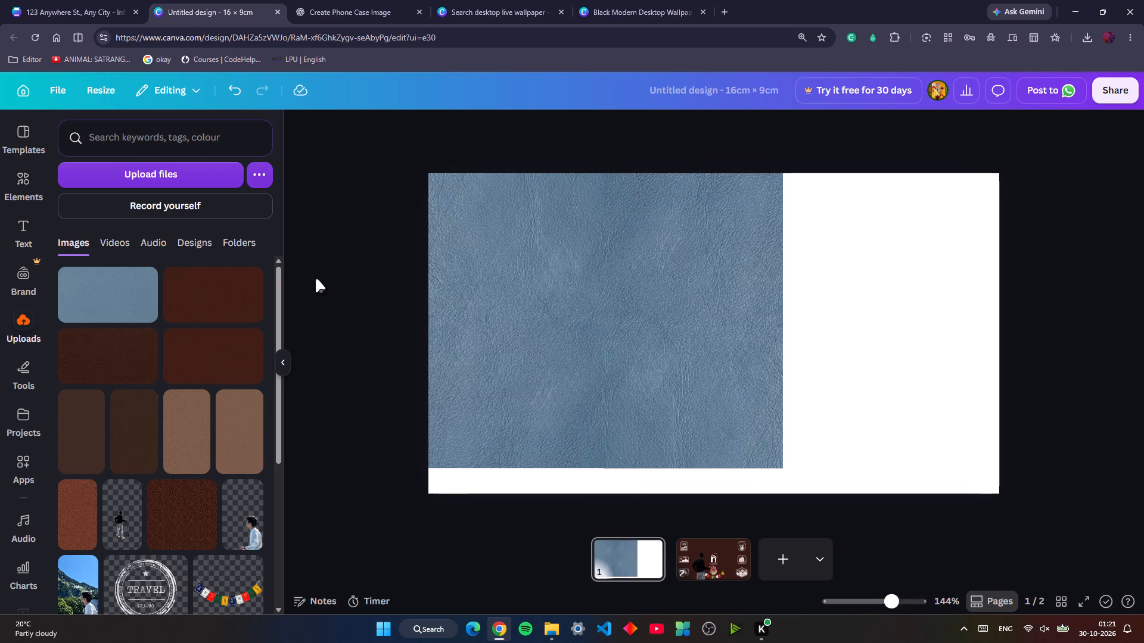
{"action": "left_click", "coordinate": [534, 244]}
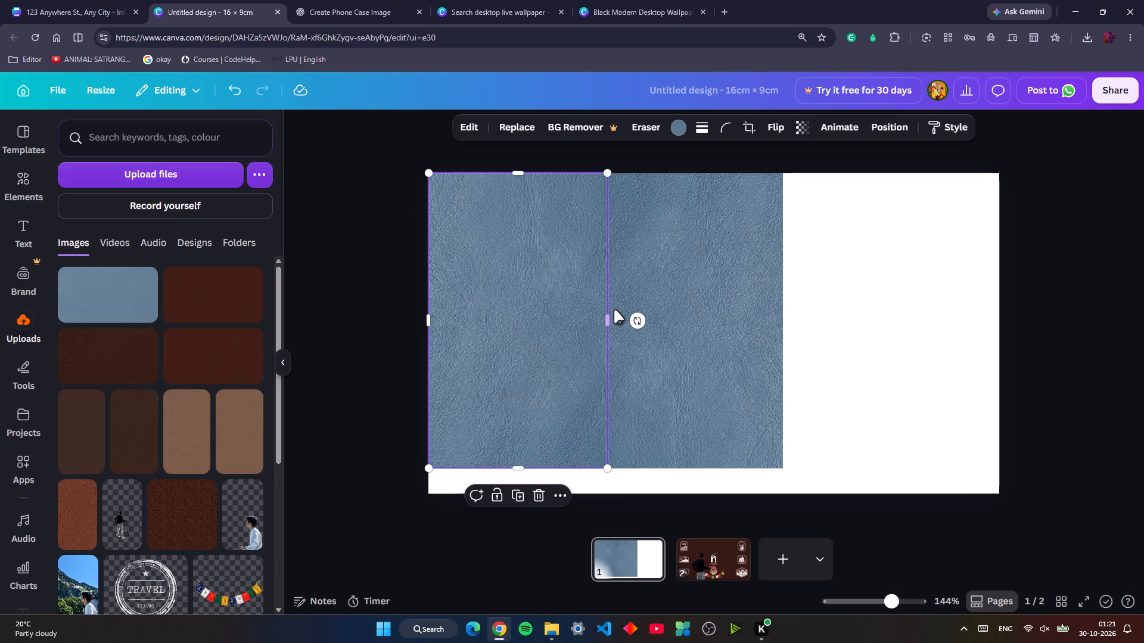
{"action": "left_click", "coordinate": [608, 319]}
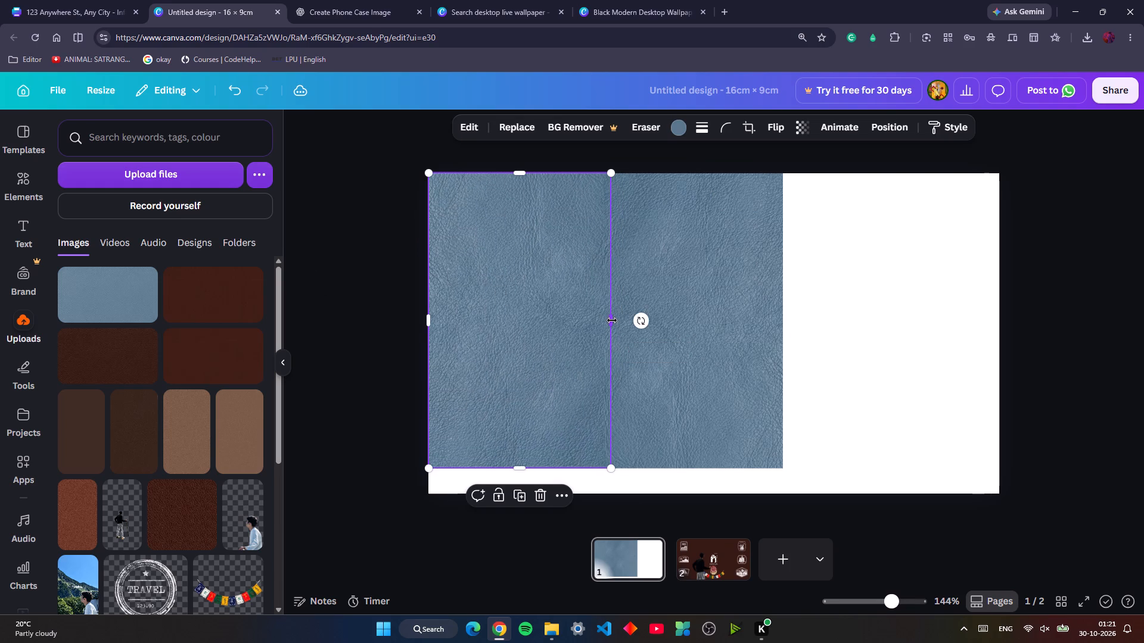
{"action": "left_click", "coordinate": [384, 269]}
Move the first leather piece above the second one in the layer order.
{"action": "left_click", "coordinate": [540, 242]}
{"action": "left_click", "coordinate": [885, 130]}
{"action": "left_click_drag", "start_coordinate": [217, 274], "coordinate": [216, 257]}
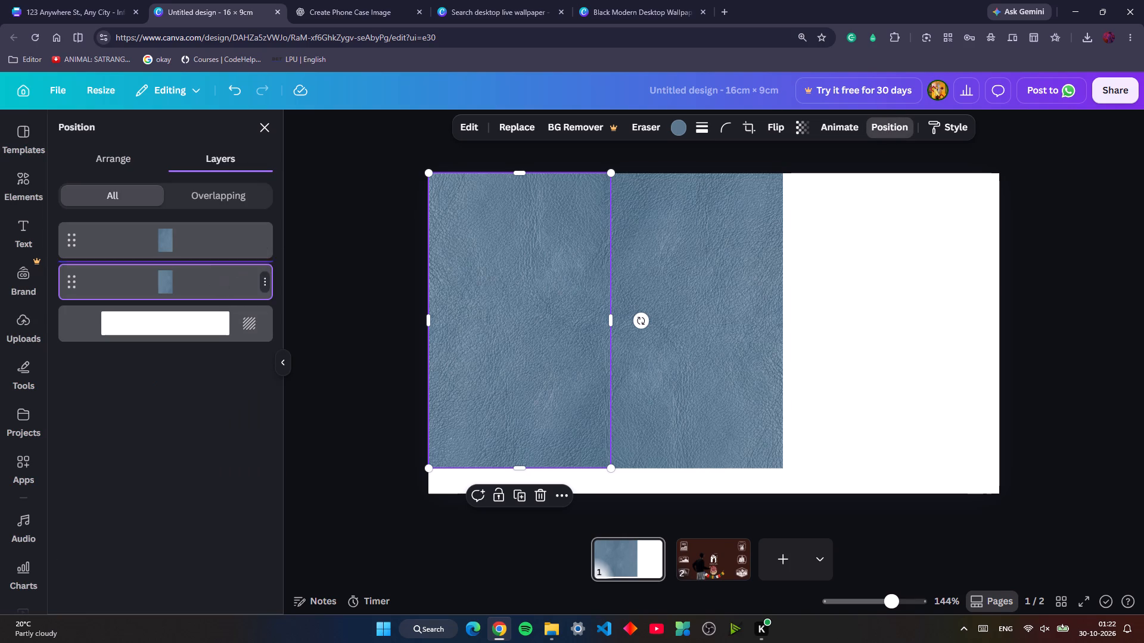
{"action": "left_click_drag", "start_coordinate": [216, 257], "coordinate": [214, 238]}
{"action": "left_click", "coordinate": [377, 347]}
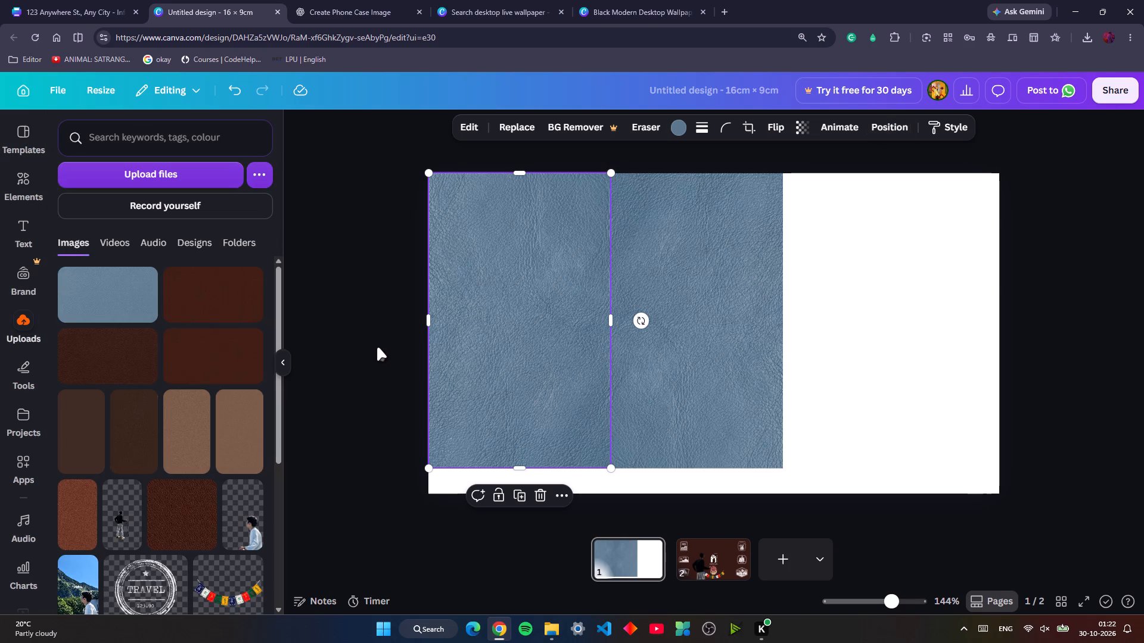
{"action": "left_click", "coordinate": [322, 366]}
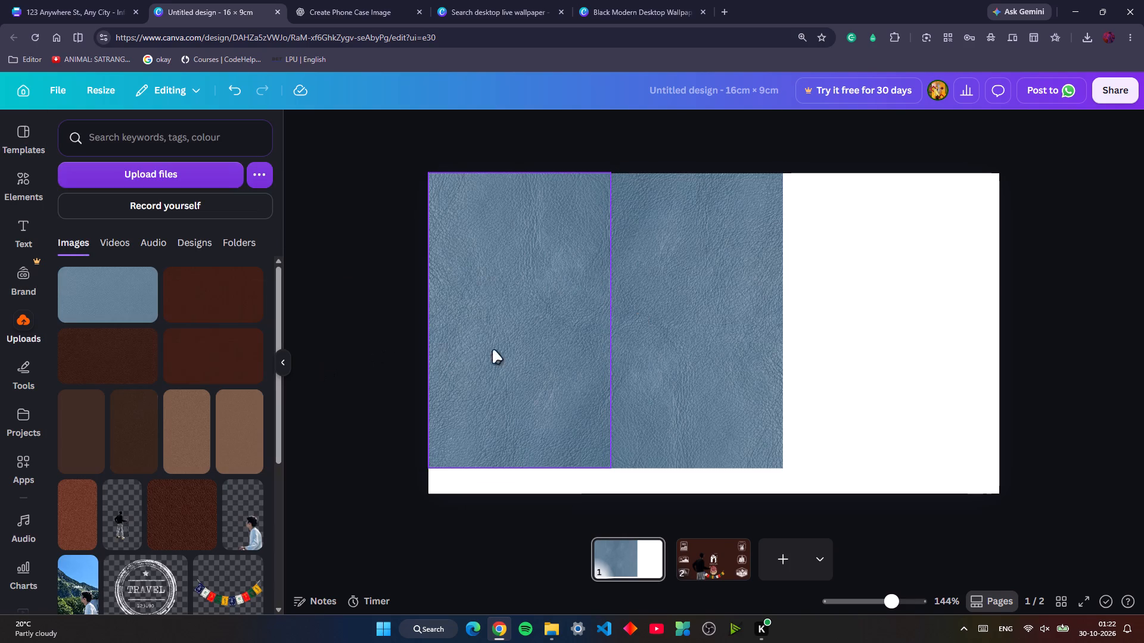
Duplicate both leather pieces together and shift the copied pair right across the remaining blank part of page 1.
{"action": "left_click_drag", "start_coordinate": [821, 454], "coordinate": [610, 370]}
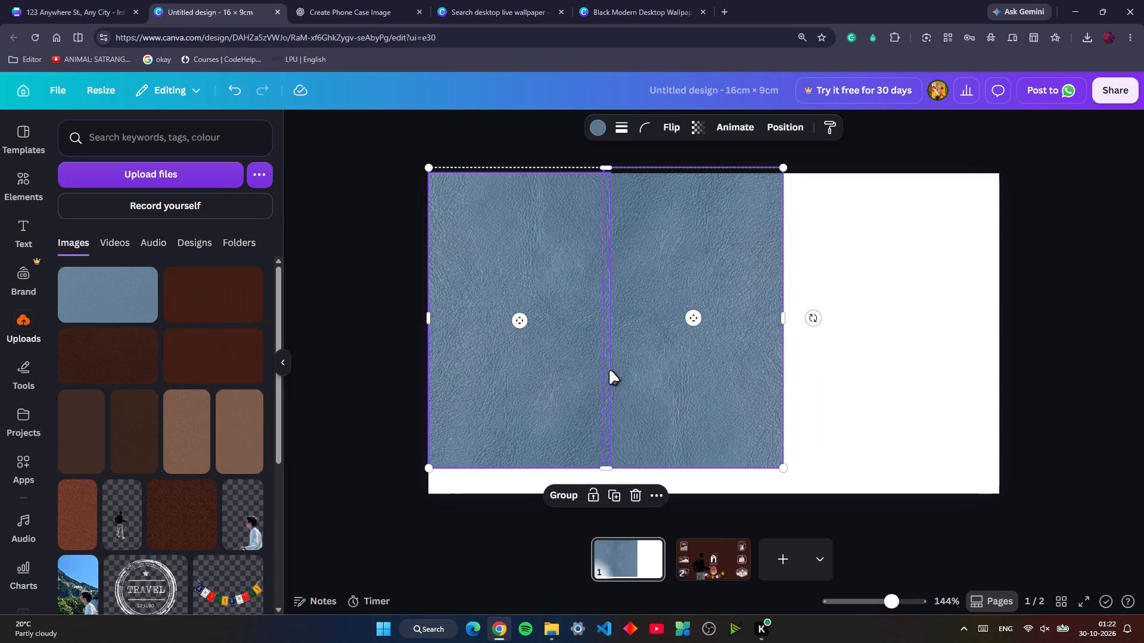
{"action": "key", "text": "ctrl+c"}
{"action": "key", "text": "ctrl+v"}
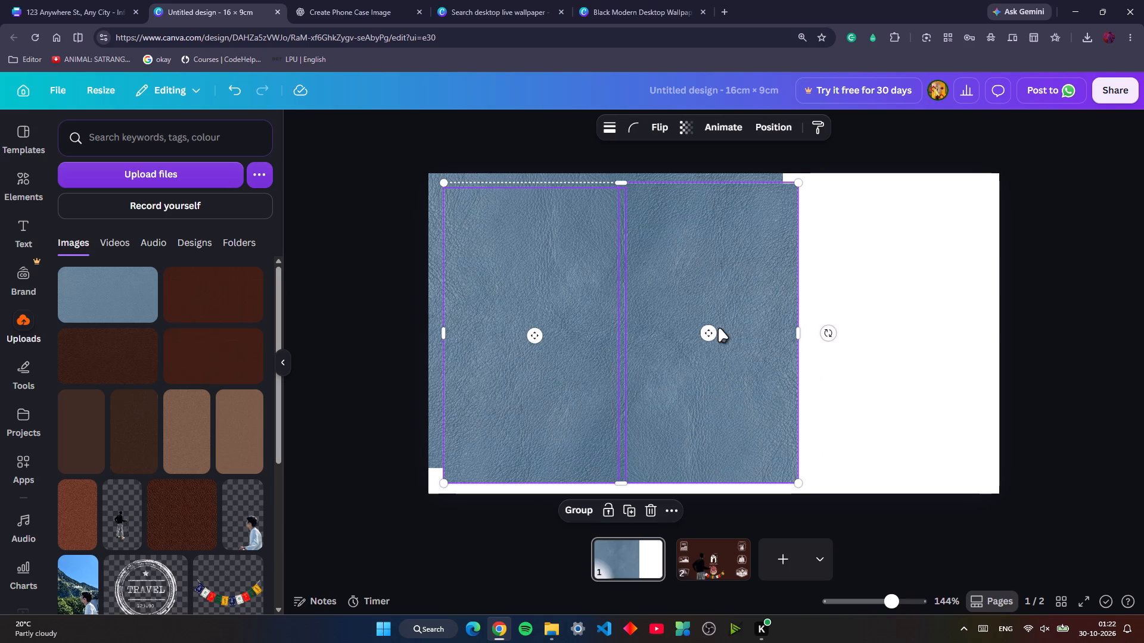
{"action": "key", "text": "Right"}
{"action": "key", "text": "Right"}
{"action": "key", "text": "Right"}
{"action": "key", "text": "Right"}
{"action": "key", "text": "Right"}
{"action": "key", "text": "Right"}
{"action": "key", "text": "Right"}
{"action": "key", "text": "Right"}
{"action": "key", "text": "Right"}
{"action": "key", "text": "Right"}
{"action": "key", "text": "Right"}
{"action": "key", "text": "Right"}
{"action": "key", "text": "Right"}
{"action": "key", "text": "Right"}
{"action": "key", "text": "Right"}
{"action": "key", "text": "Right"}
{"action": "key", "text": "Right"}
{"action": "key", "text": "Right"}
{"action": "key", "text": "Right"}
{"action": "key", "text": "Right"}
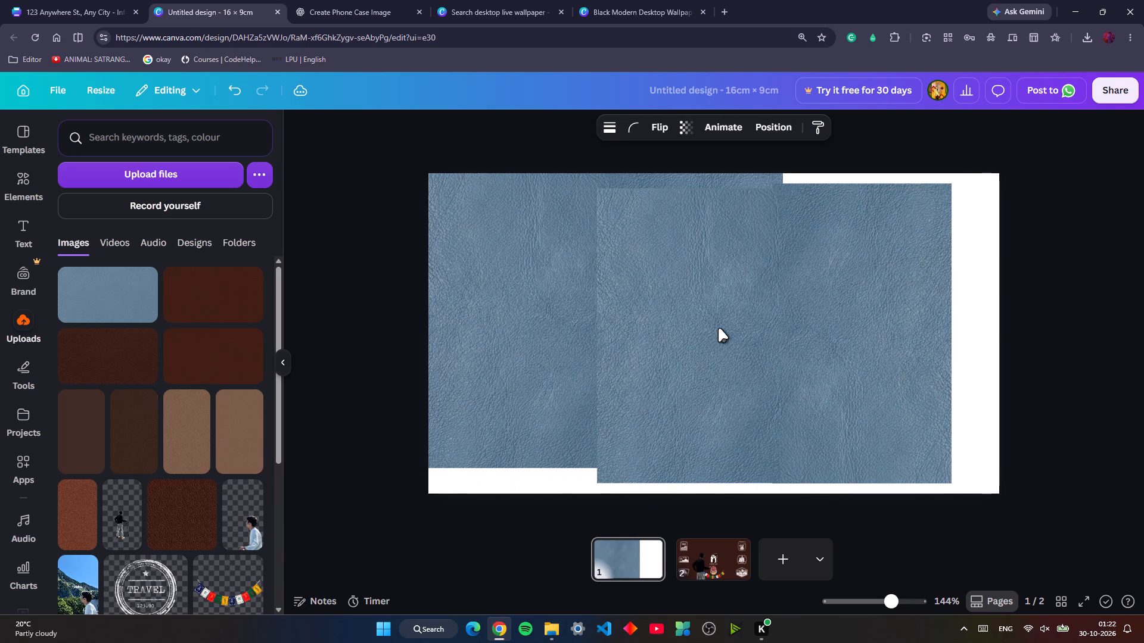
{"action": "key", "text": "Right"}
{"action": "key", "text": "Right"}
{"action": "key", "text": "Right"}
{"action": "key", "text": "Right"}
{"action": "key", "text": "Right"}
{"action": "key", "text": "Right"}
{"action": "key", "text": "Right"}
{"action": "key", "text": "Right"}
{"action": "key", "text": "Right"}
{"action": "key", "text": "Right"}
{"action": "key", "text": "Right"}
{"action": "key", "text": "Right"}
{"action": "key", "text": "Right"}
{"action": "key", "text": "Right"}
{"action": "key", "text": "Right"}
{"action": "key", "text": "Right"}
{"action": "key", "text": "Right"}
{"action": "key", "text": "Right"}
{"action": "key", "text": "Right"}
{"action": "key", "text": "Right"}
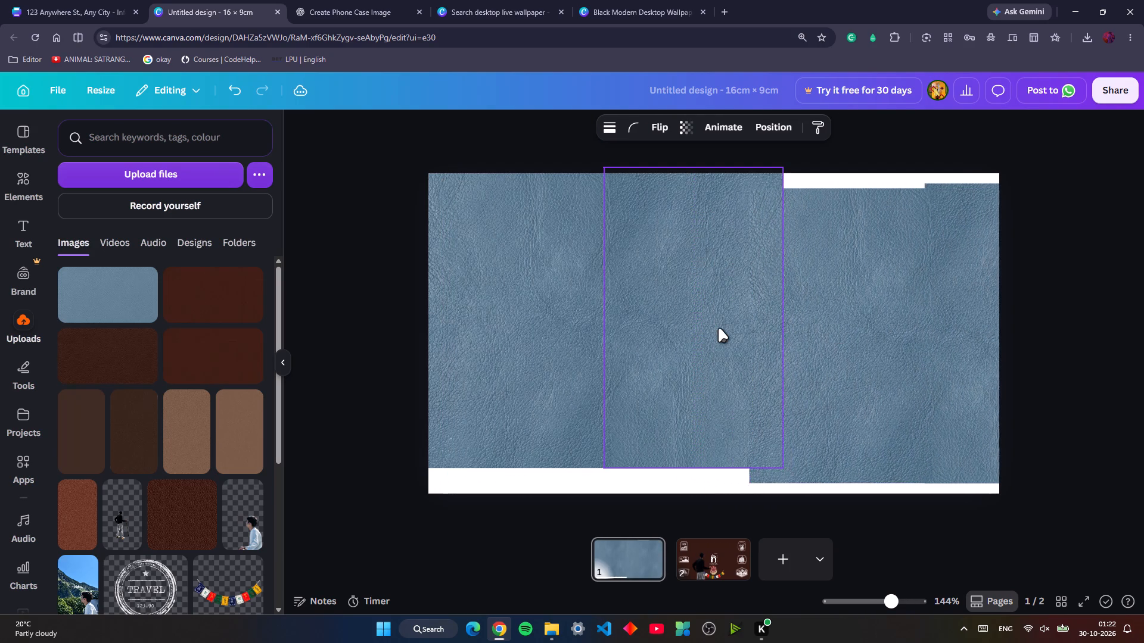
Align the copied leather pair flush with the second piece's right edge and level with its top and bottom.
{"action": "key", "text": "Up"}
{"action": "key", "text": "Up"}
{"action": "key", "text": "Up"}
{"action": "key", "text": "Right"}
{"action": "key", "text": "Right"}
{"action": "key", "text": "Right"}
{"action": "key", "text": "Up"}
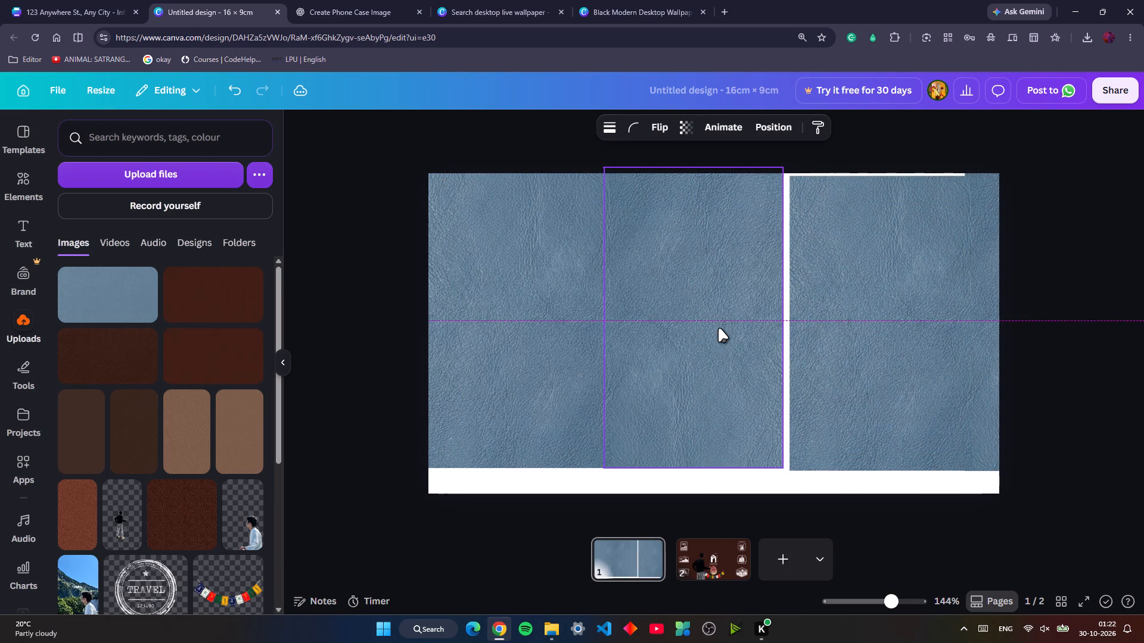
{"action": "key", "text": "Left"}
{"action": "key", "text": "Left"}
{"action": "key", "text": "Up"}
{"action": "key", "text": "Up"}
{"action": "key", "text": "Left"}
{"action": "key", "text": "Down"}
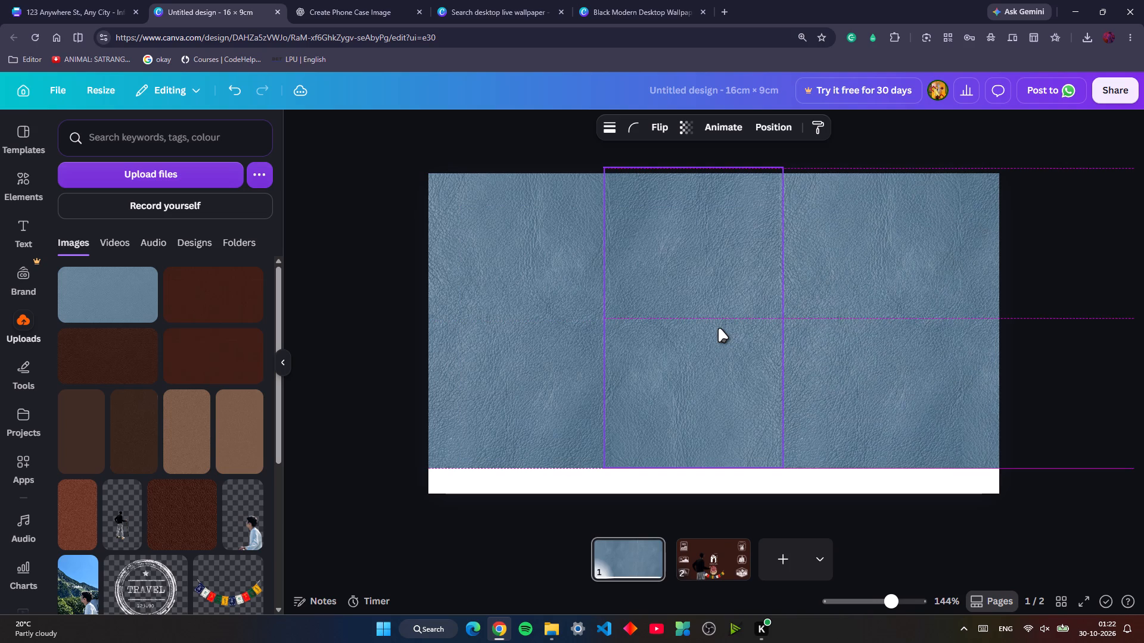
{"action": "left_click", "coordinate": [1112, 383]}
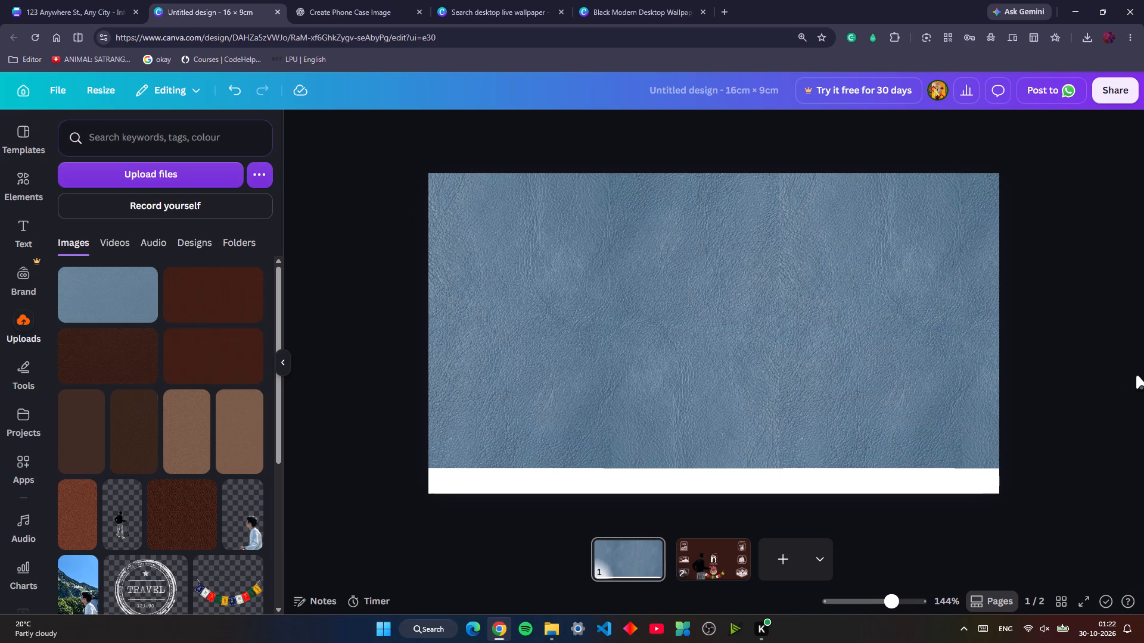
Duplicate the first leather piece, rotate it to horizontal, crop it to a thin strip and place it over the bottom-left blank band.
{"action": "left_click", "coordinate": [563, 355]}
{"action": "key", "text": "ctrl+c"}
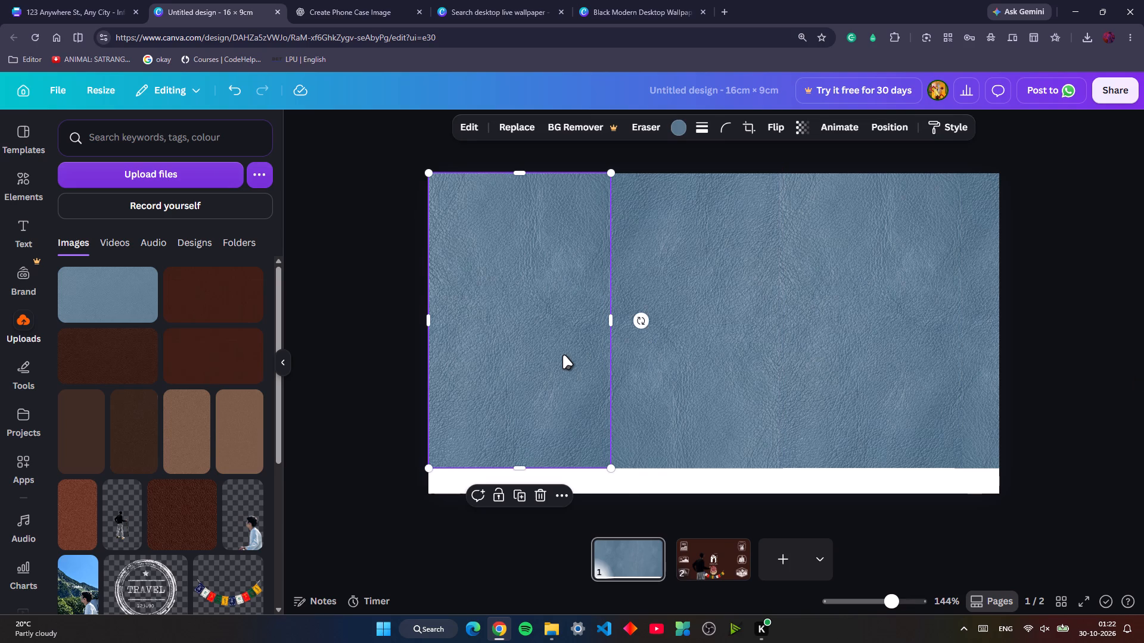
{"action": "key", "text": "ctrl+v"}
{"action": "left_click_drag", "start_coordinate": [657, 335], "coordinate": [643, 367]}
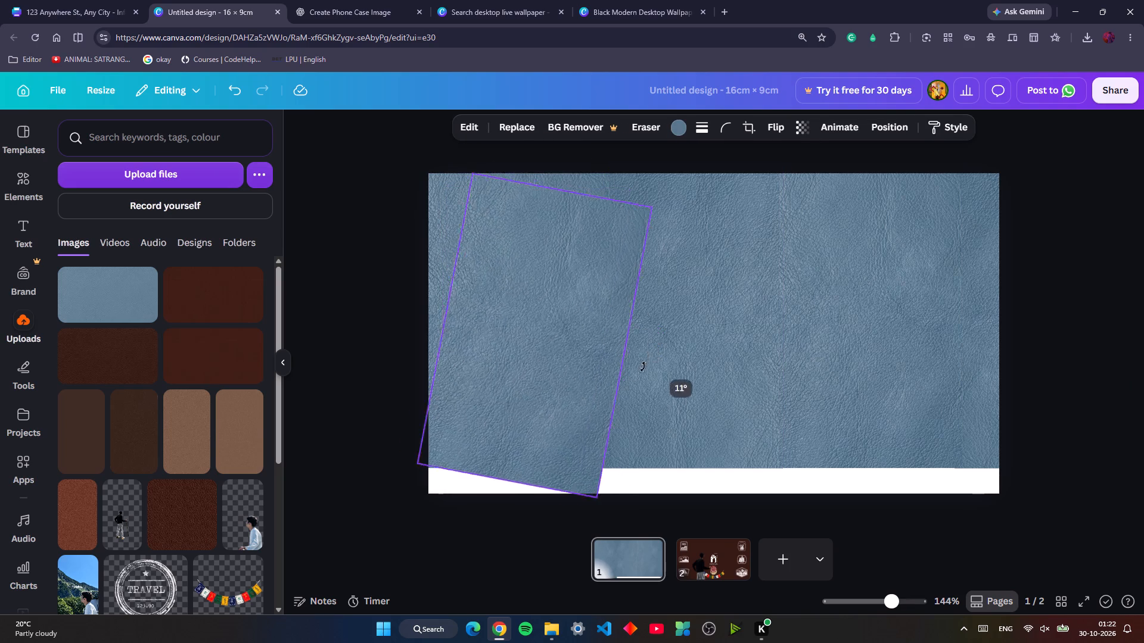
{"action": "left_click_drag", "start_coordinate": [643, 367], "coordinate": [536, 382]}
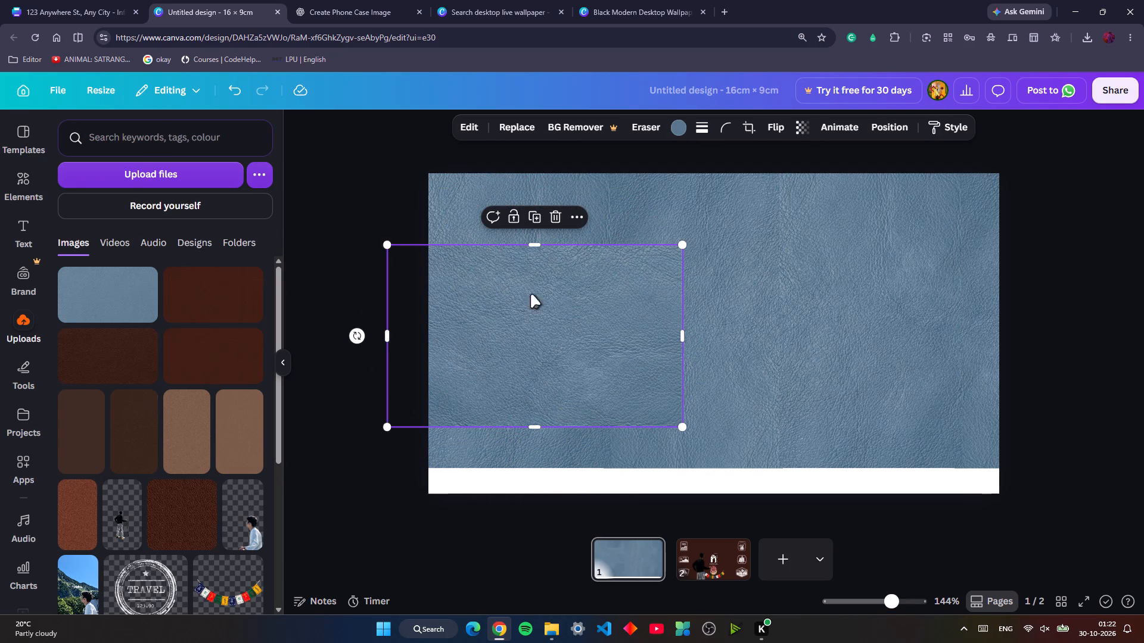
{"action": "left_click_drag", "start_coordinate": [537, 247], "coordinate": [537, 336]}
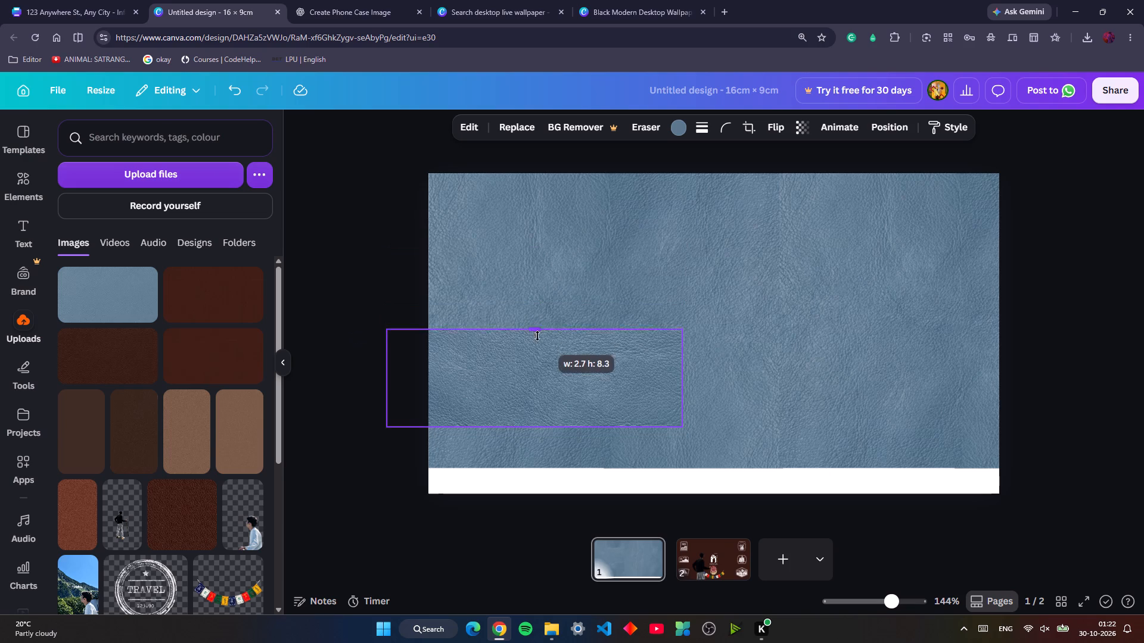
{"action": "left_click_drag", "start_coordinate": [537, 336], "coordinate": [537, 370]}
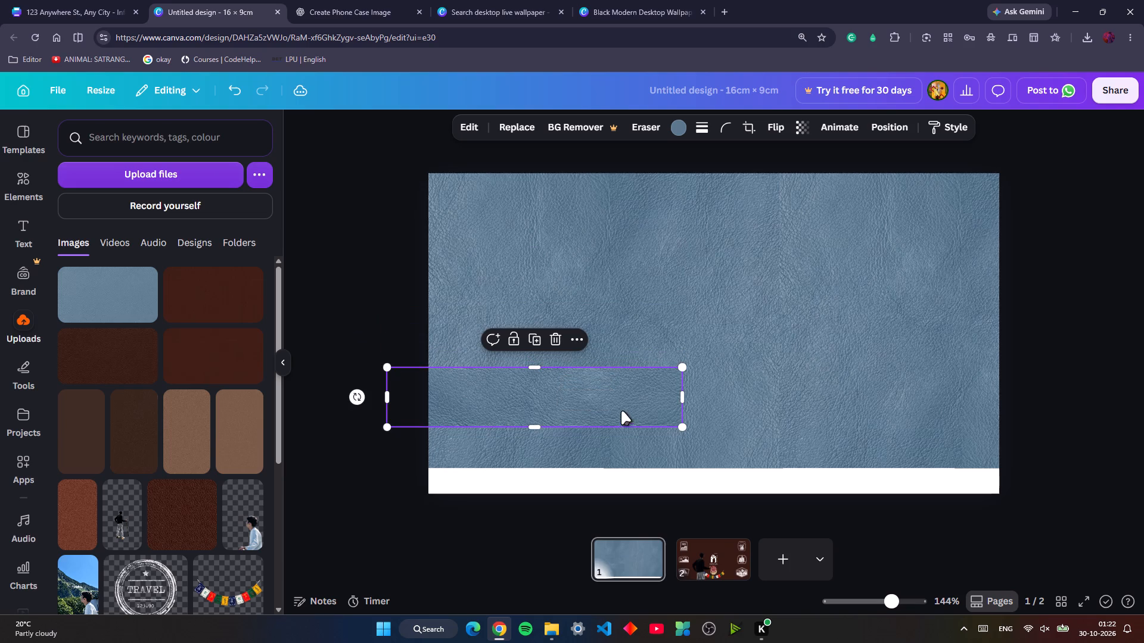
{"action": "left_click_drag", "start_coordinate": [587, 392], "coordinate": [611, 474]}
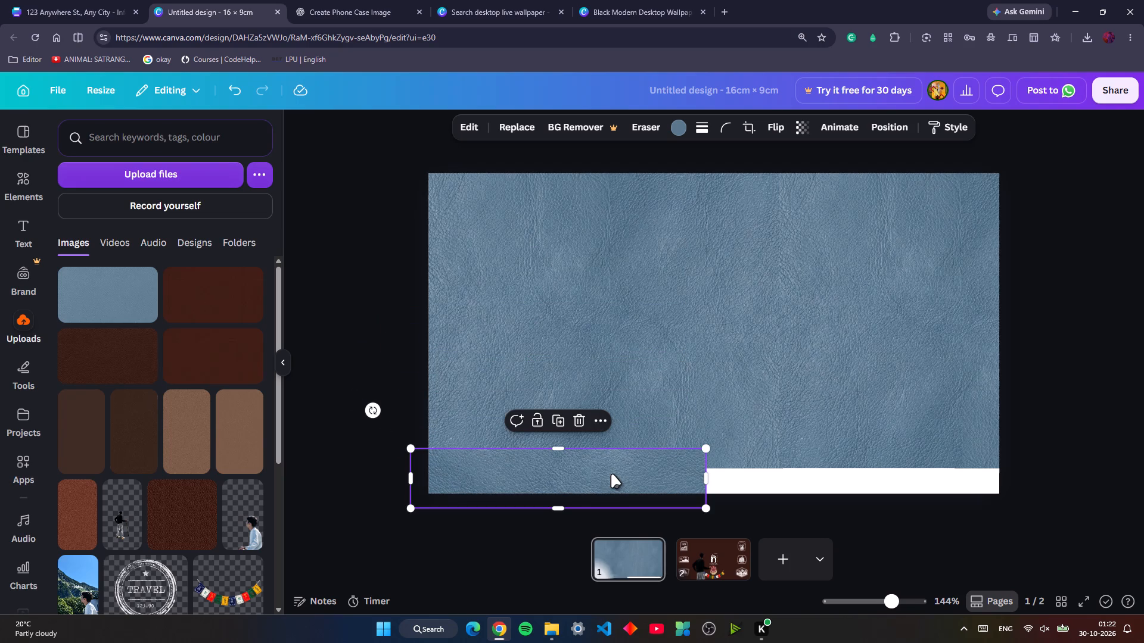
Add two copies of the horizontal leather strip and spread them to cover the rest of the blank band along page 1's bottom.
{"action": "key", "text": "ctrl+c"}
{"action": "key", "text": "ctrl+v"}
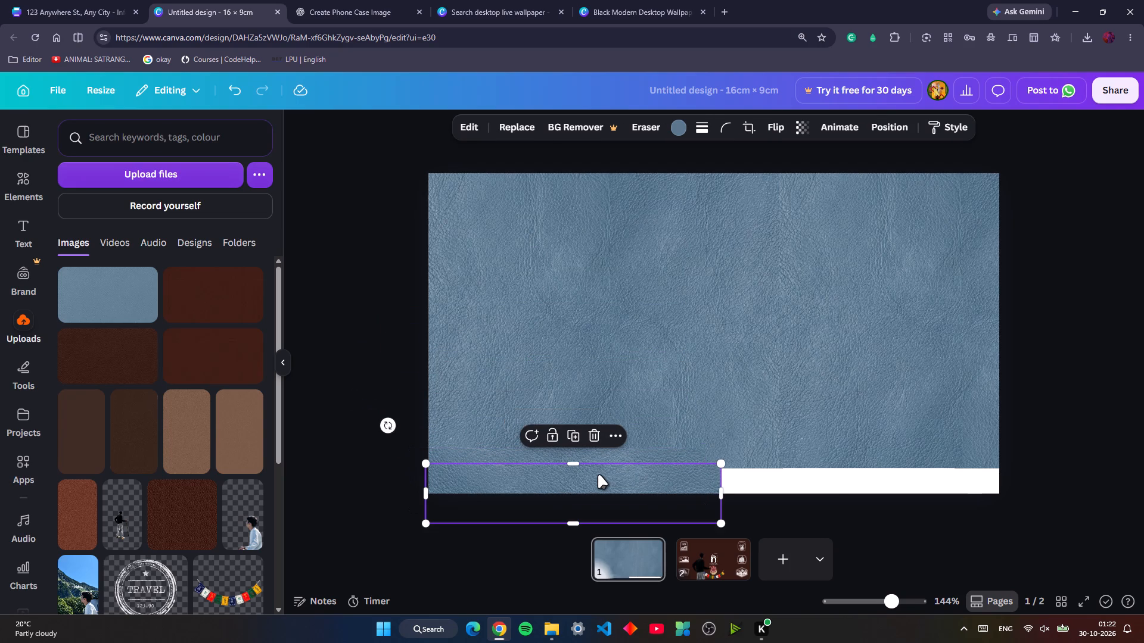
{"action": "left_click_drag", "start_coordinate": [598, 475], "coordinate": [941, 463]}
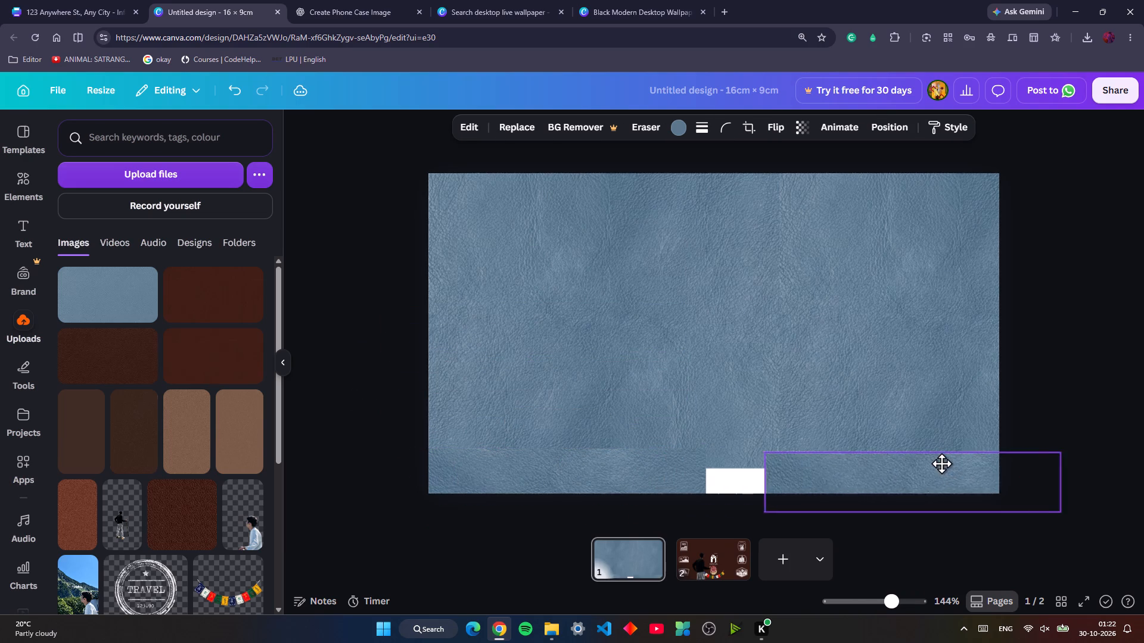
{"action": "left_click_drag", "start_coordinate": [941, 463], "coordinate": [868, 466]}
{"action": "key", "text": "ctrl+v"}
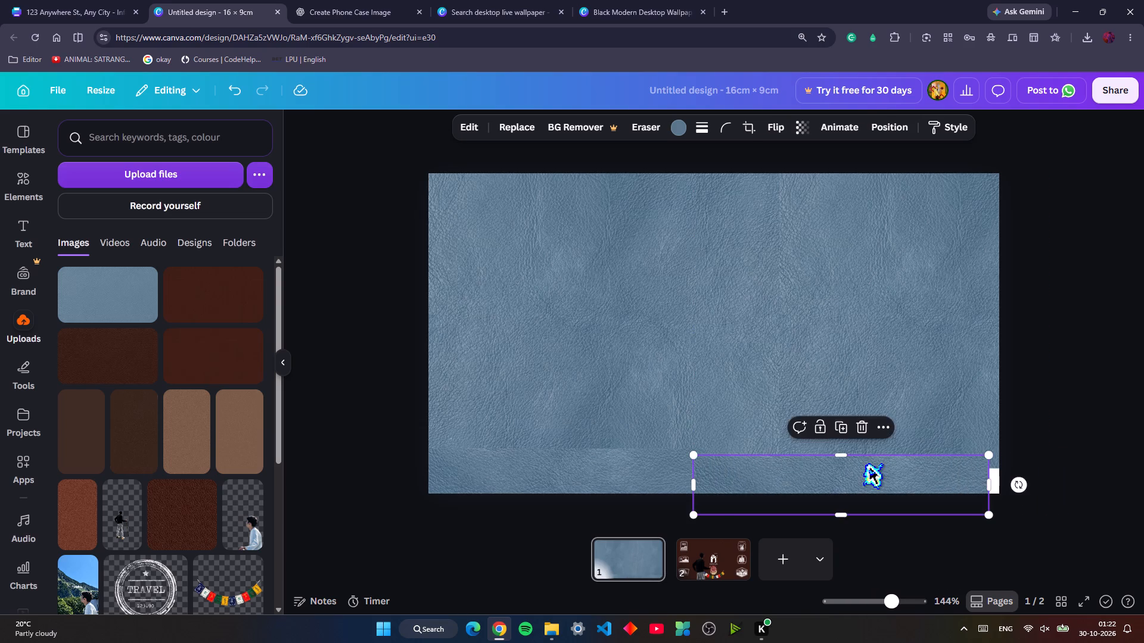
{"action": "left_click_drag", "start_coordinate": [884, 472], "coordinate": [951, 473]}
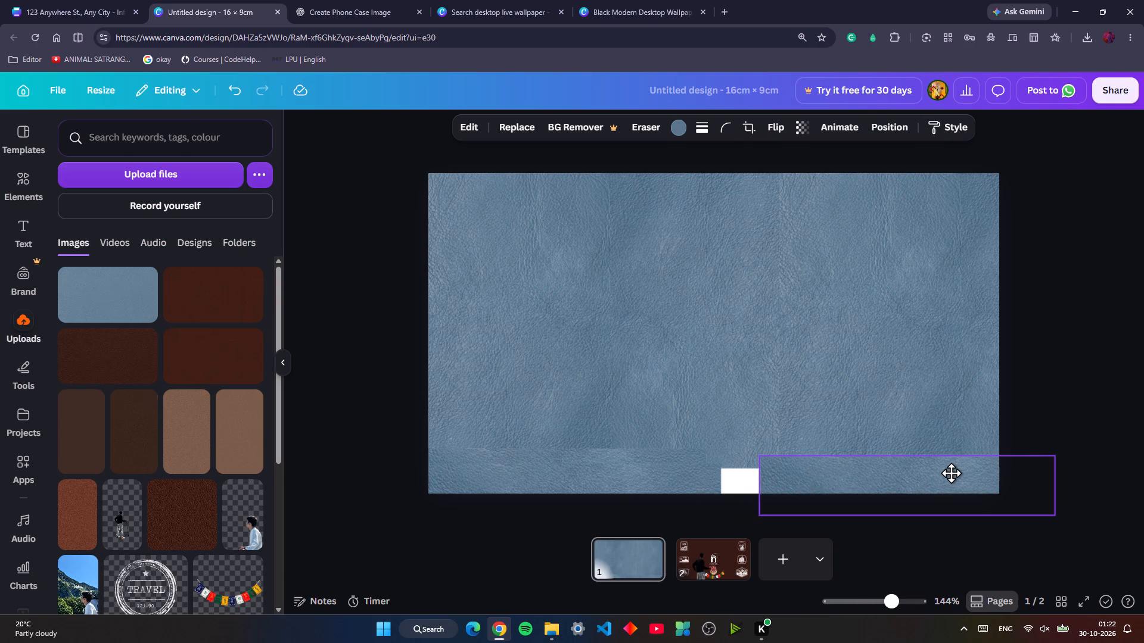
{"action": "left_click_drag", "start_coordinate": [951, 473], "coordinate": [946, 475]}
{"action": "left_click_drag", "start_coordinate": [661, 477], "coordinate": [731, 480]}
{"action": "left_click", "coordinate": [387, 470]}
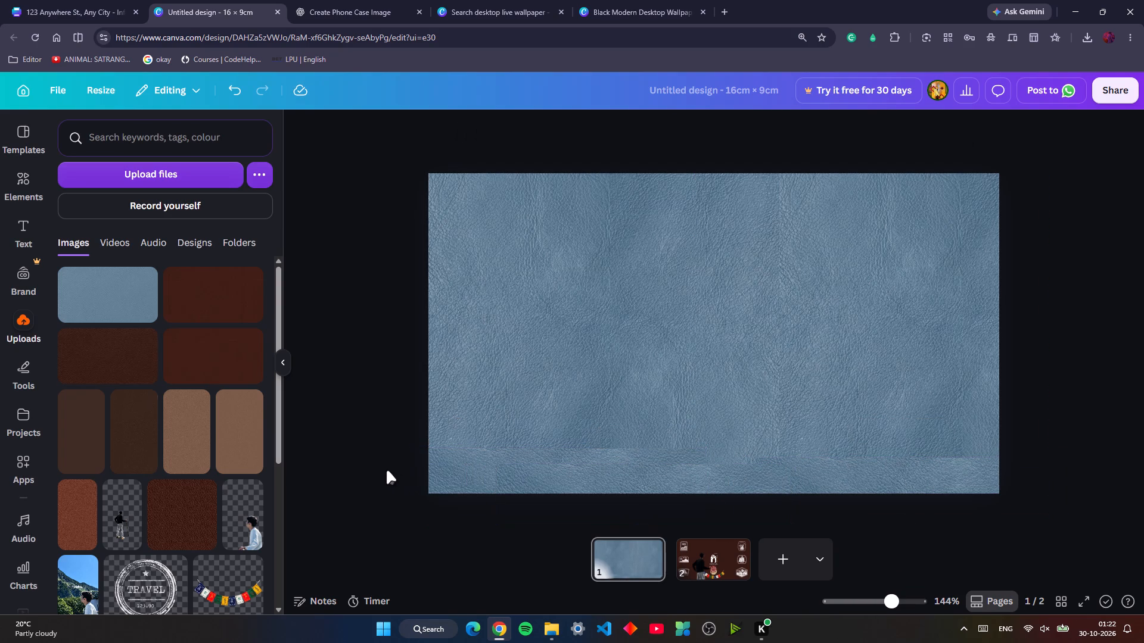
Widen the second tall leather piece's right edge to about 5.2 cm so it overlaps the seam with the third.
{"action": "left_click", "coordinate": [717, 395]}
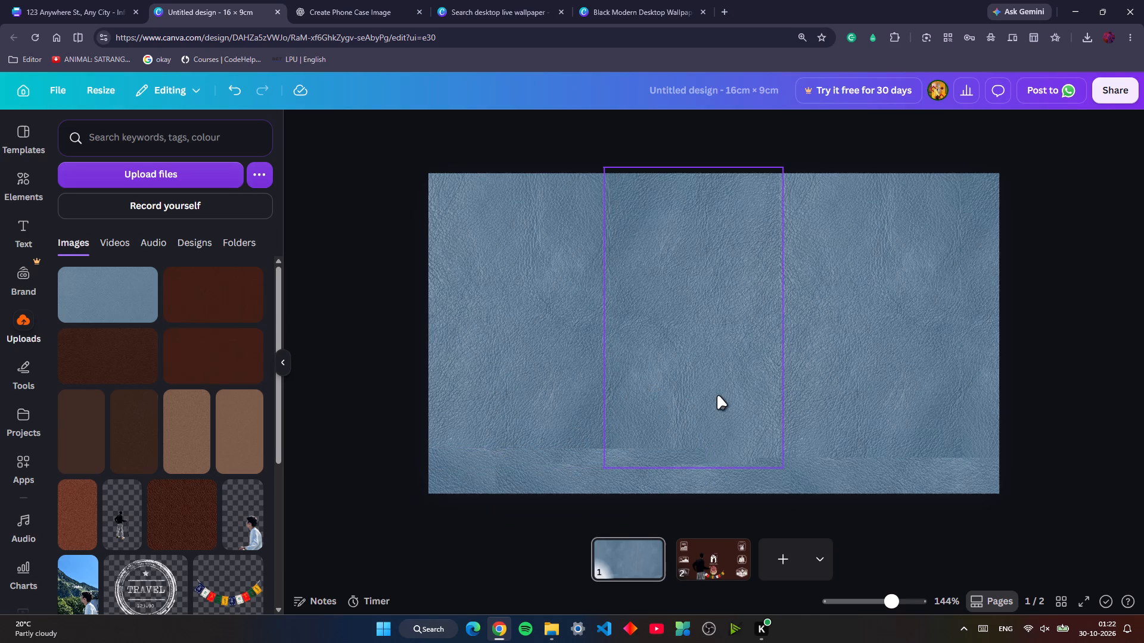
{"action": "left_click", "coordinate": [784, 327]}
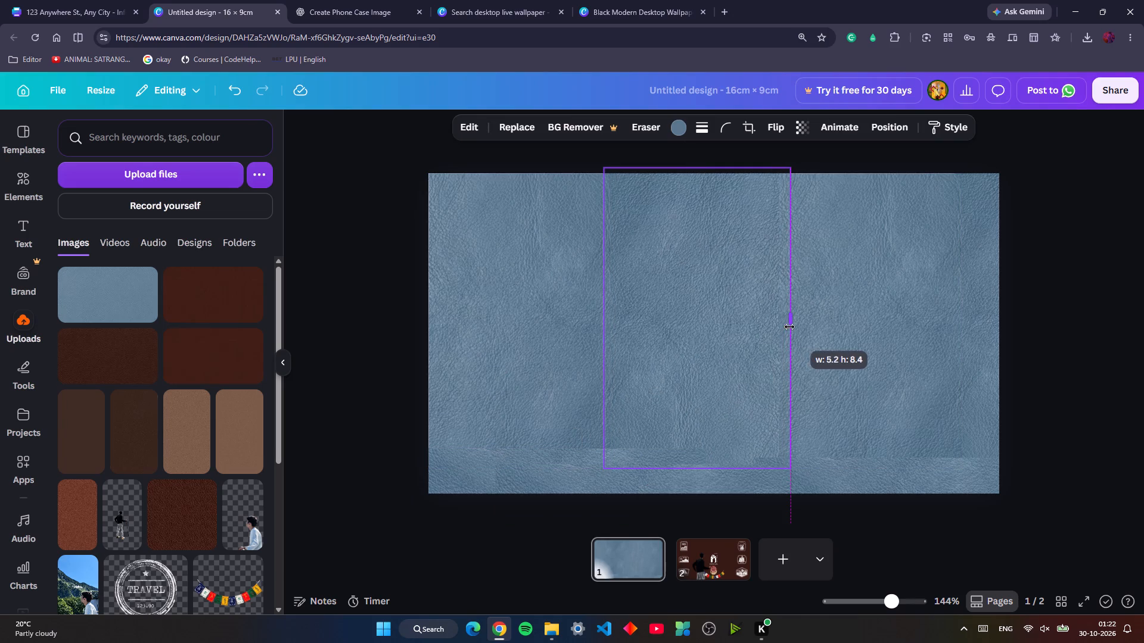
Move the third tall leather piece below the other leather pieces in the layer order, just above the page background.
{"action": "left_click", "coordinate": [829, 301]}
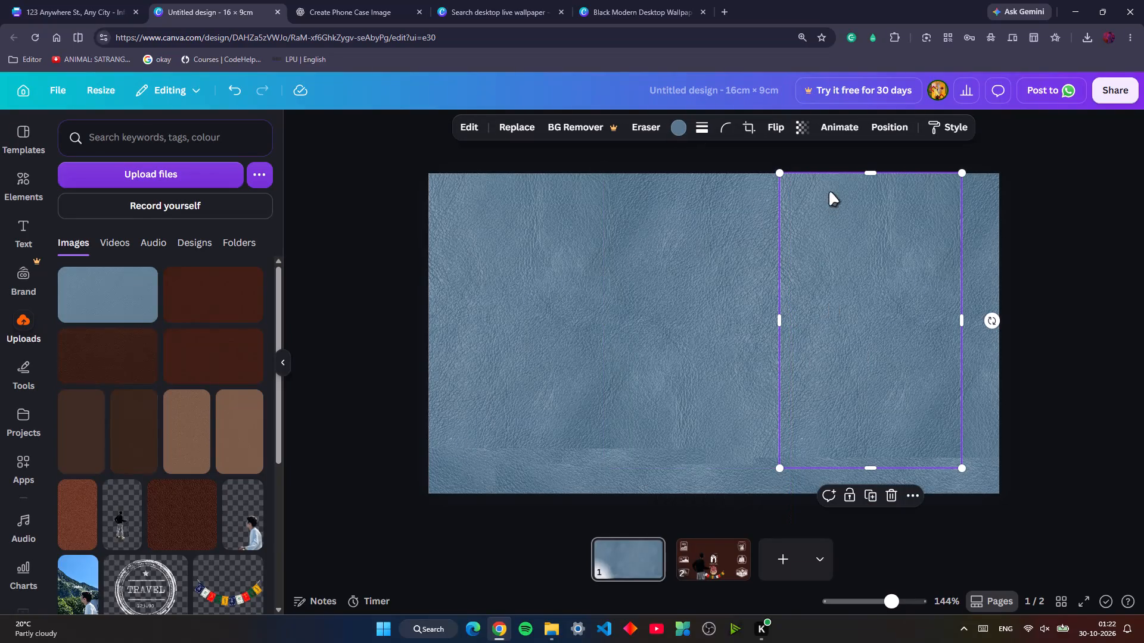
{"action": "left_click", "coordinate": [871, 127]}
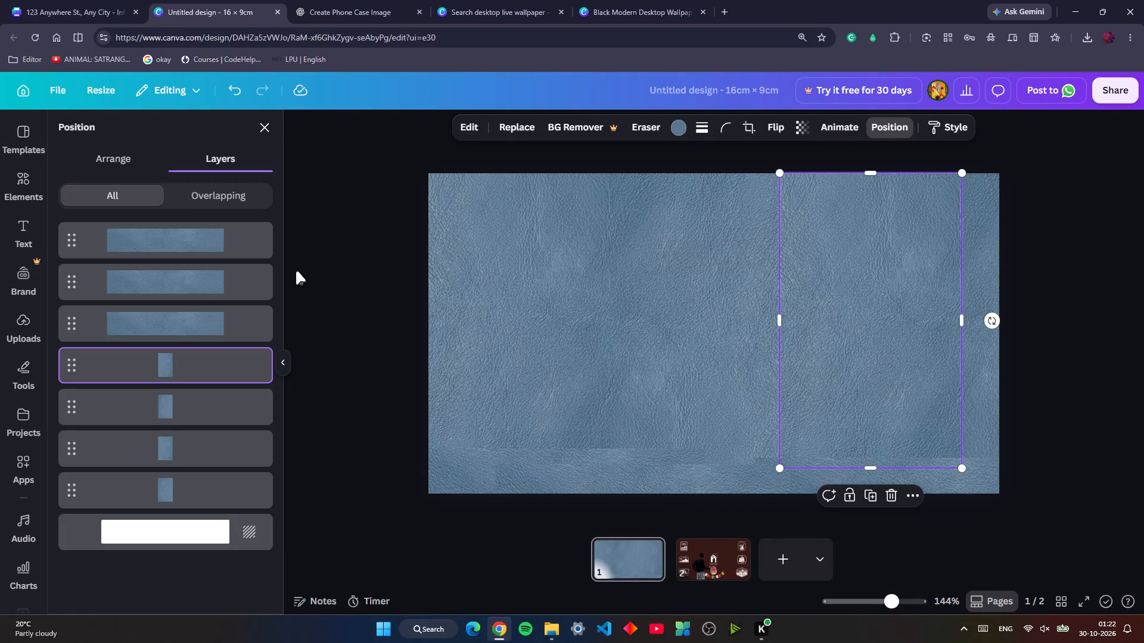
{"action": "left_click_drag", "start_coordinate": [197, 360], "coordinate": [188, 451]}
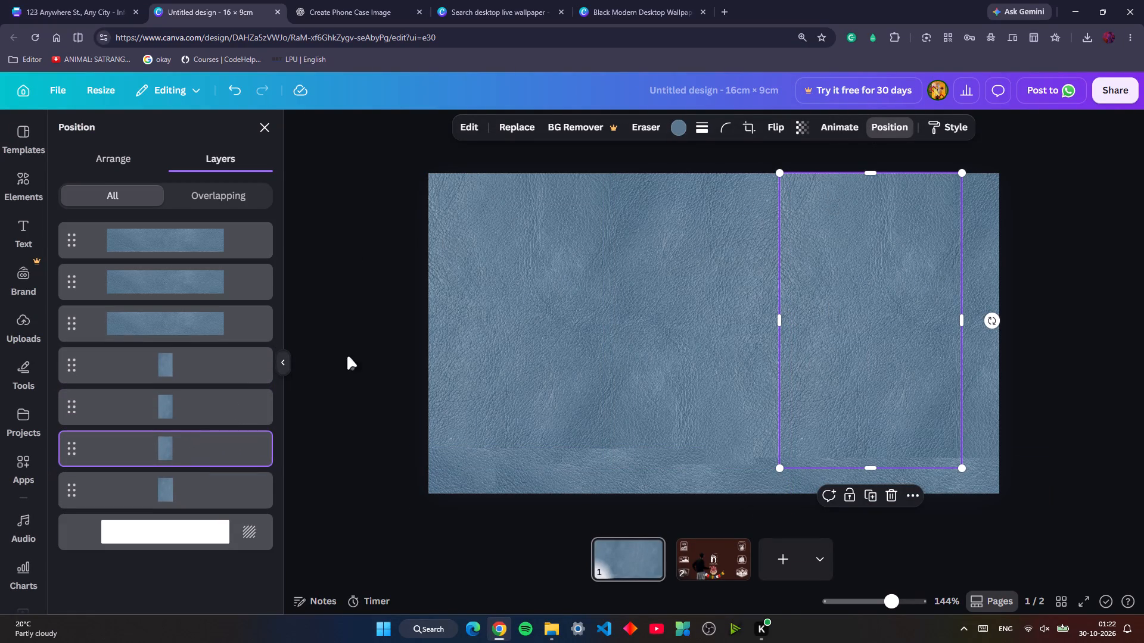
{"action": "left_click_drag", "start_coordinate": [179, 436], "coordinate": [174, 490]}
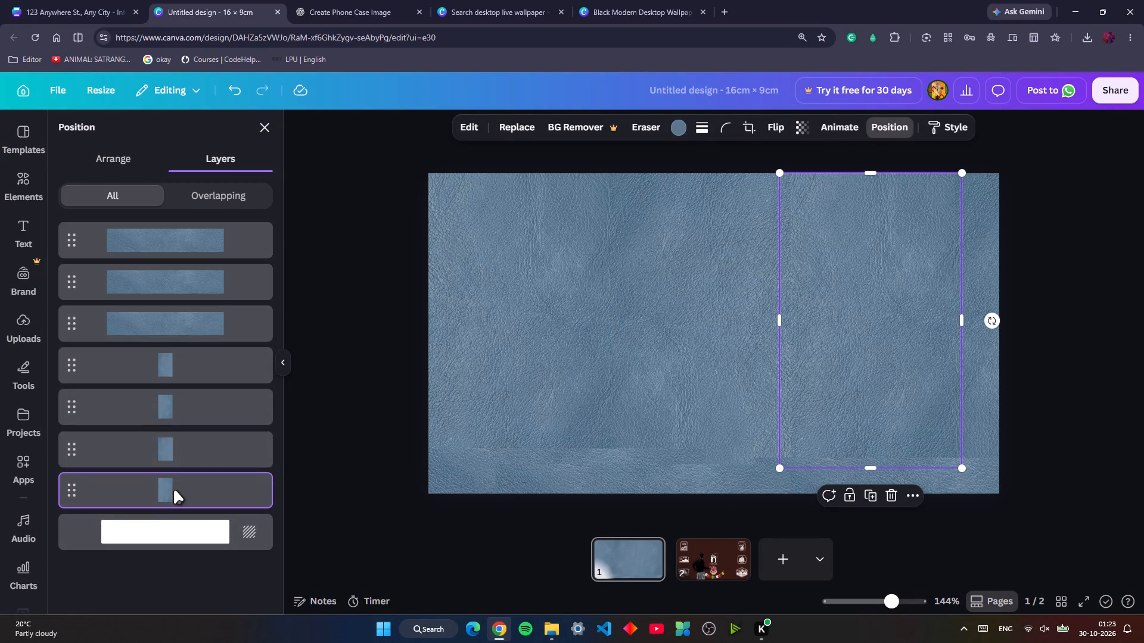
{"action": "left_click", "coordinate": [352, 398]}
{"action": "left_click", "coordinate": [356, 397]}
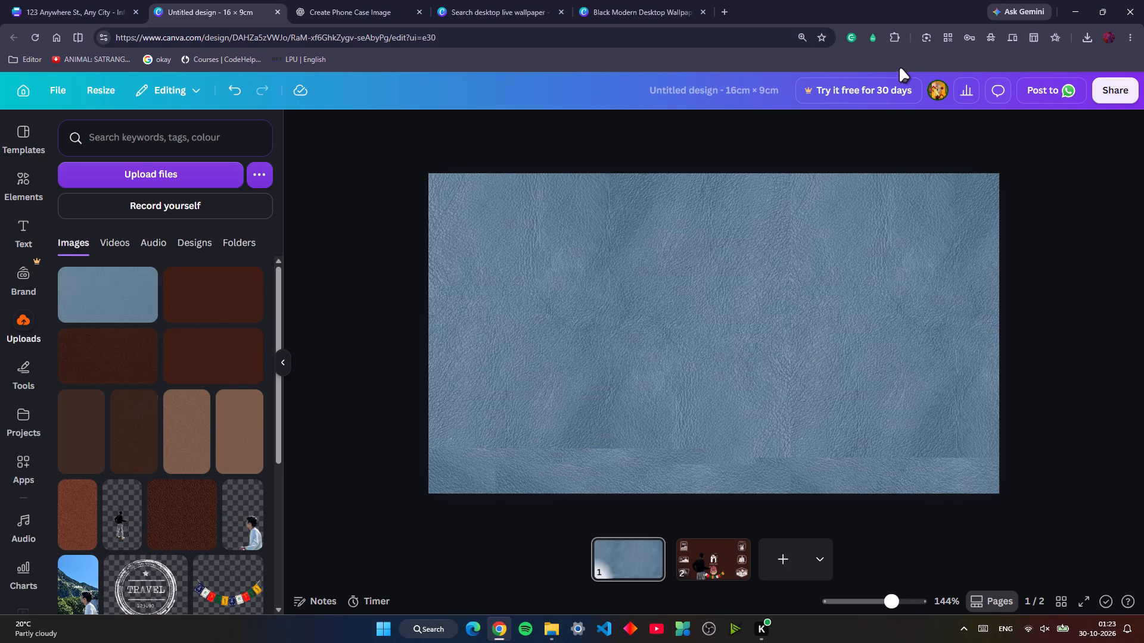
Move all three horizontal leather strips beneath the four tall leather pieces in the layer order.
{"action": "left_click", "coordinate": [502, 458]}
{"action": "left_click", "coordinate": [878, 127]}
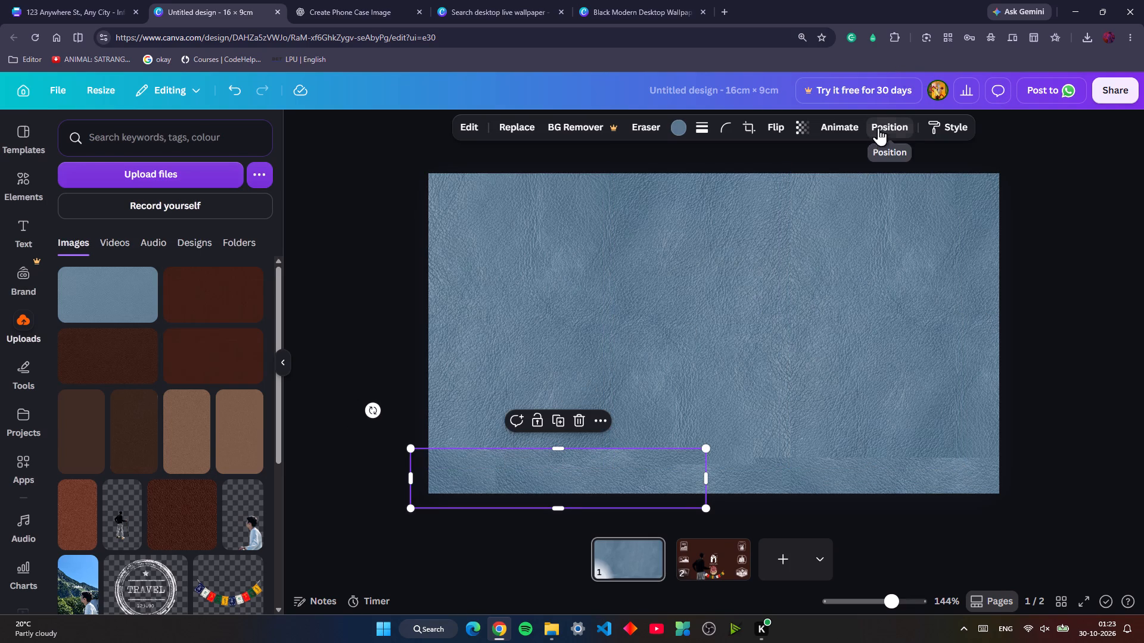
{"action": "left_click_drag", "start_coordinate": [165, 331], "coordinate": [161, 468]}
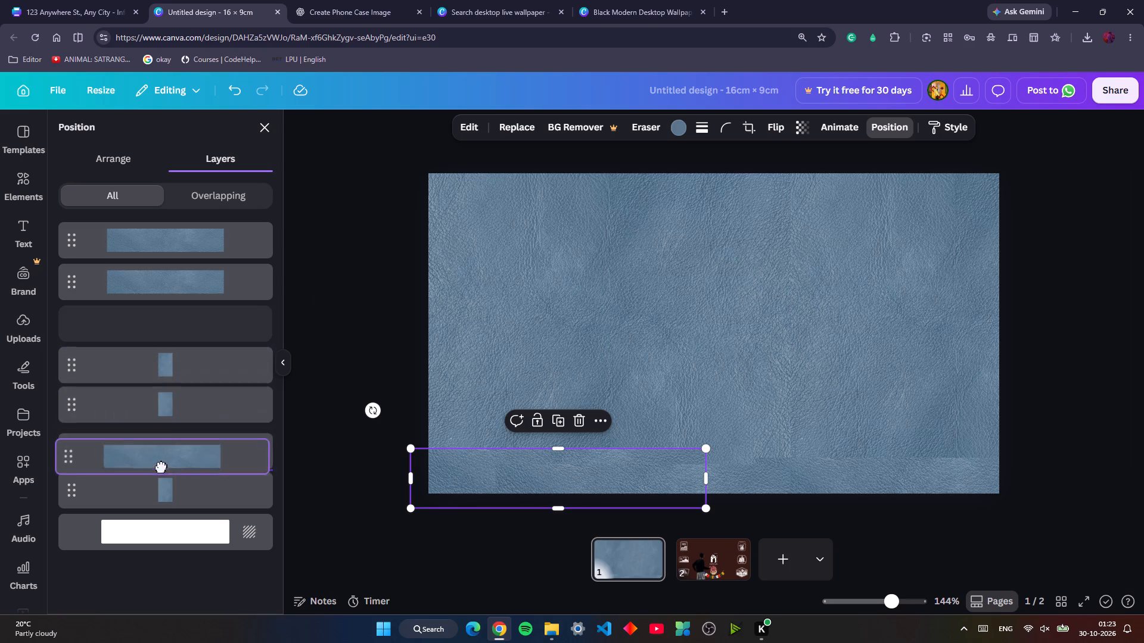
{"action": "left_click_drag", "start_coordinate": [161, 468], "coordinate": [161, 506]}
{"action": "left_click_drag", "start_coordinate": [187, 293], "coordinate": [170, 507]}
{"action": "left_click_drag", "start_coordinate": [197, 246], "coordinate": [188, 510]}
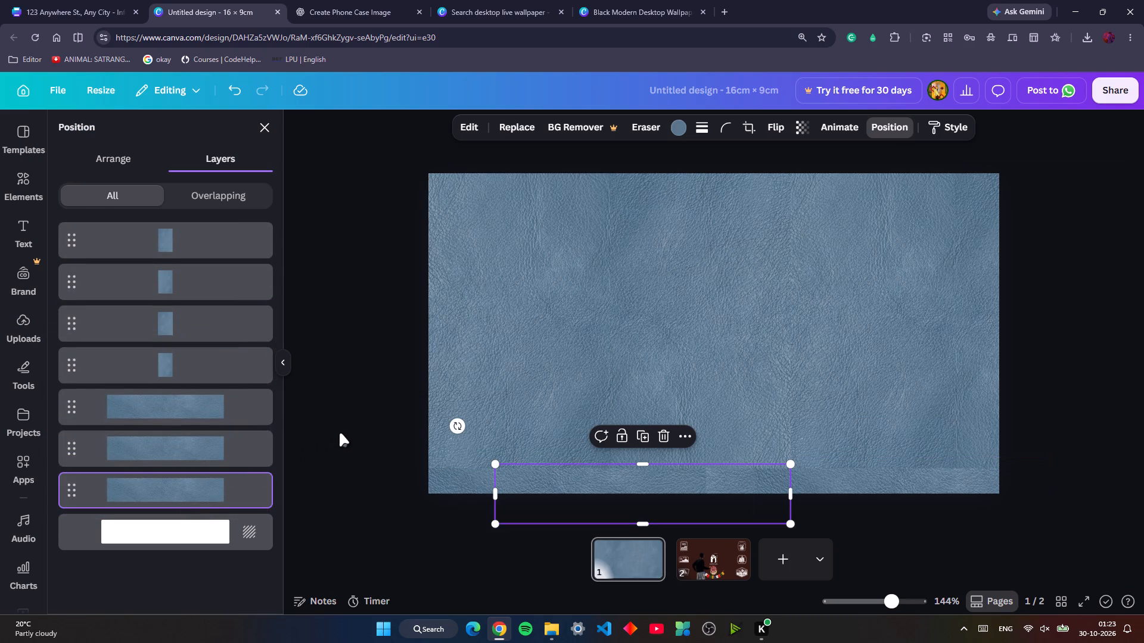
{"action": "left_click", "coordinate": [342, 432]}
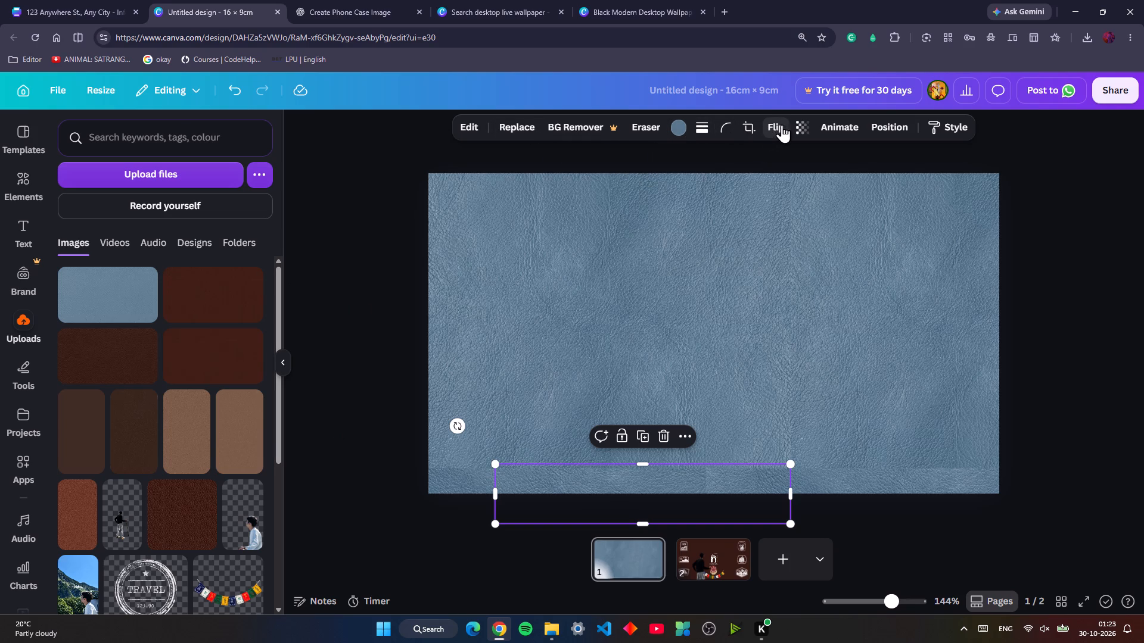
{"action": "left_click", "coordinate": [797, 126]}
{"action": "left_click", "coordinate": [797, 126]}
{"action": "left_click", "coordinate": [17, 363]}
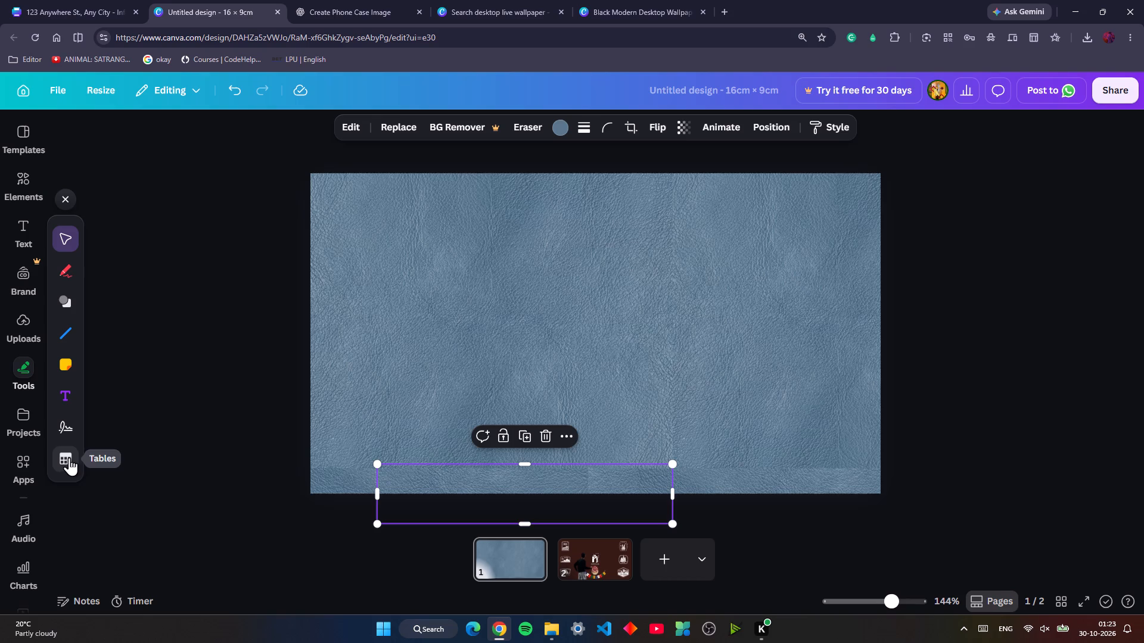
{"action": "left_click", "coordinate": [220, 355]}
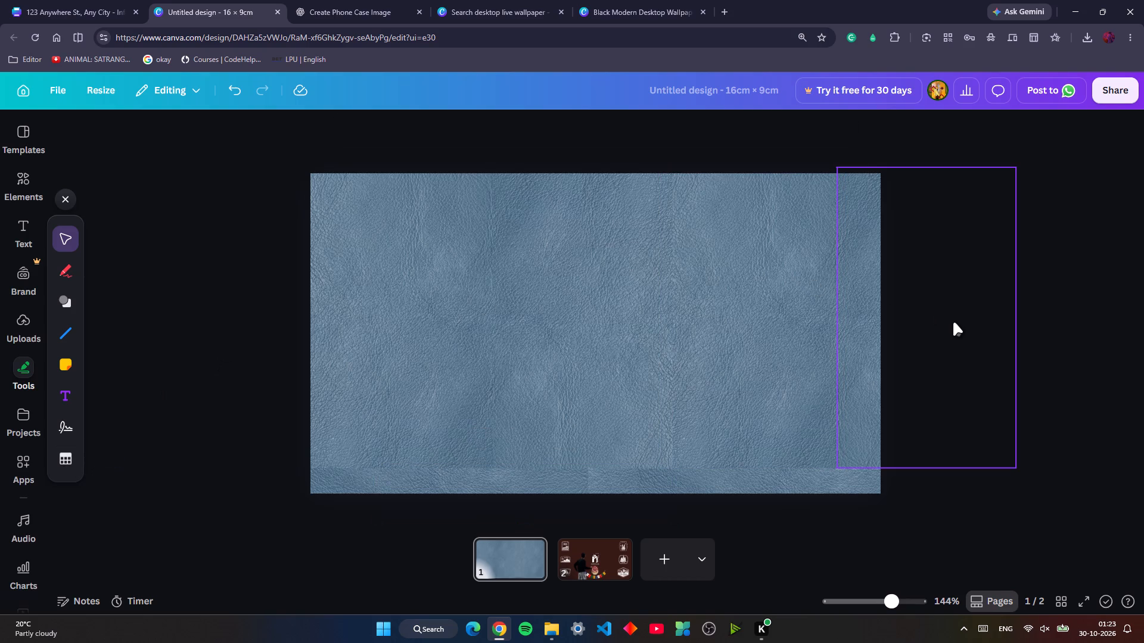
{"action": "key", "text": "Print"}
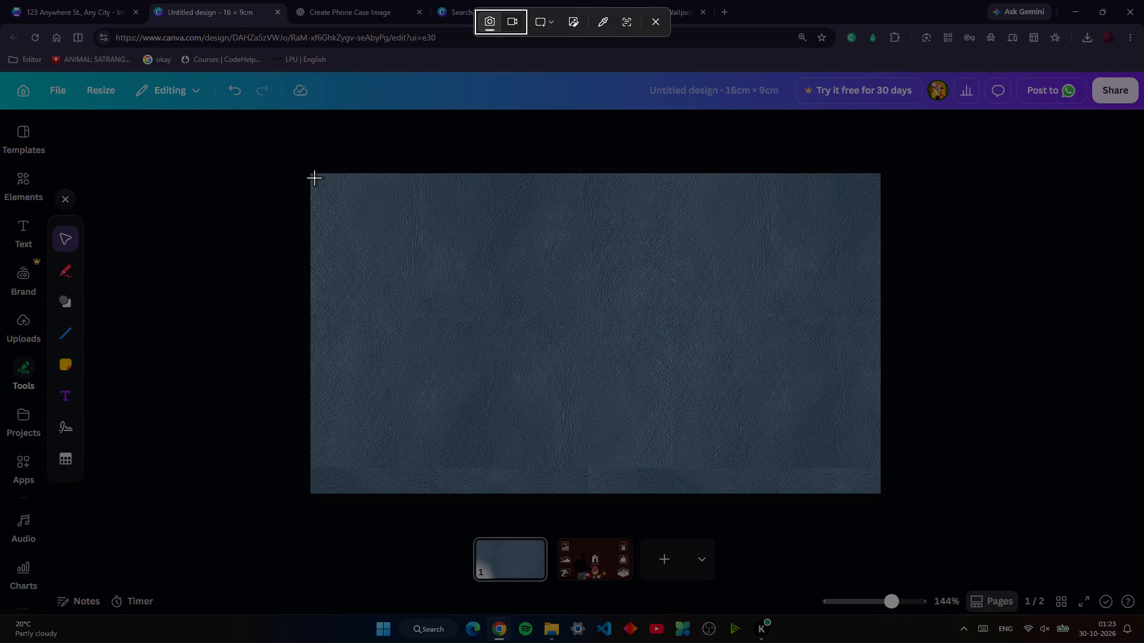
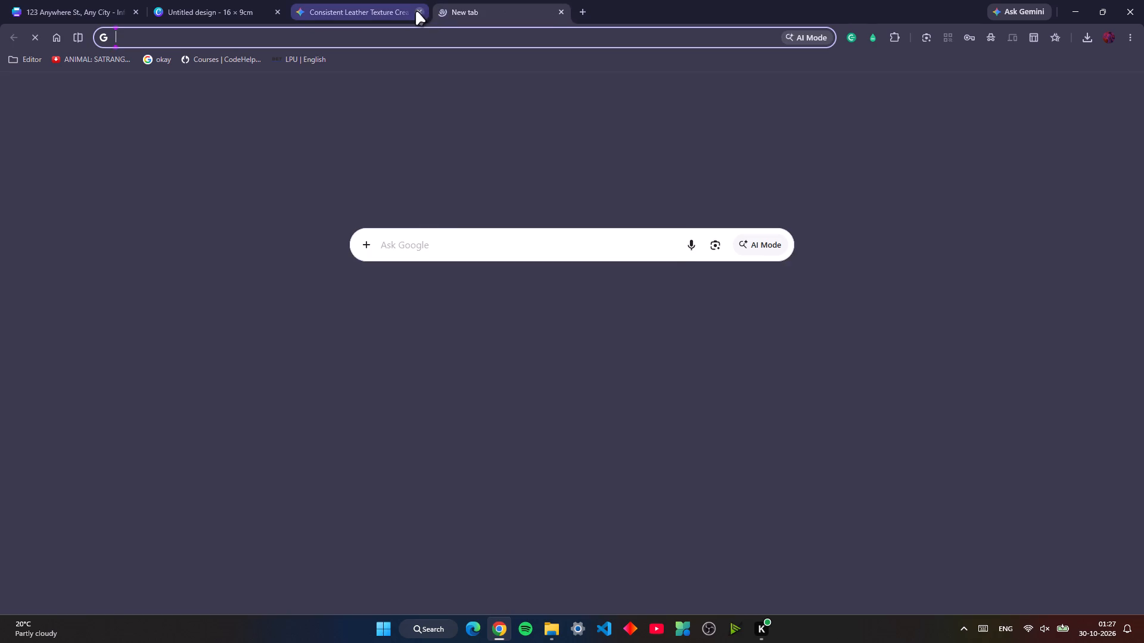
{"action": "left_click", "coordinate": [422, 16]}
{"action": "left_click", "coordinate": [320, 40]}
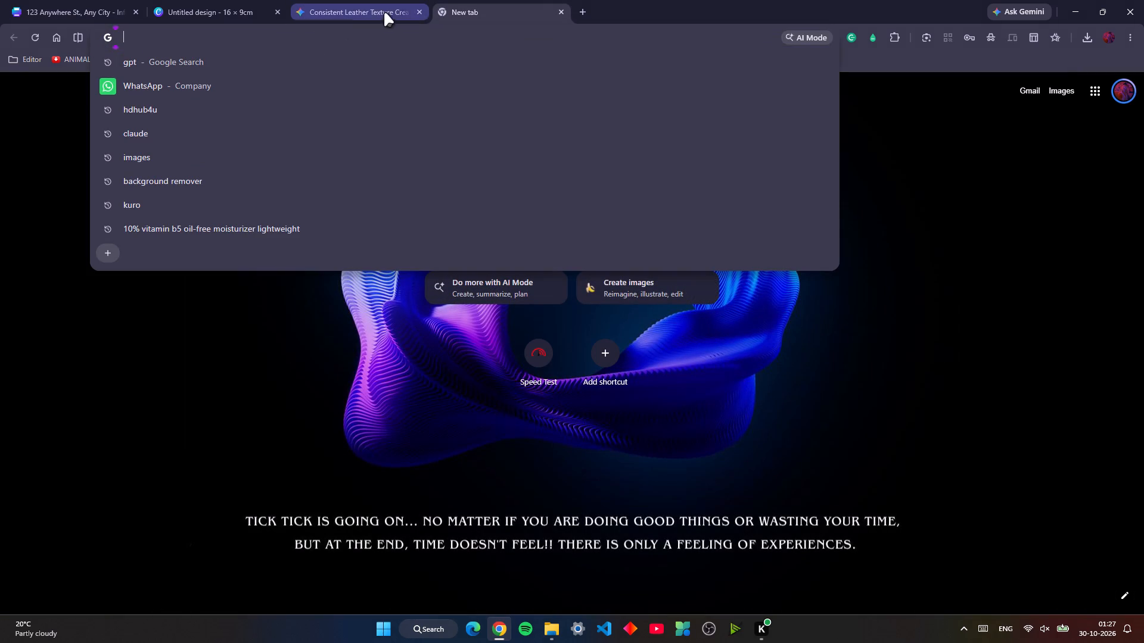
{"action": "left_click", "coordinate": [418, 14]}
{"action": "left_click", "coordinate": [362, 34]}
{"action": "left_click", "coordinate": [247, 0]}
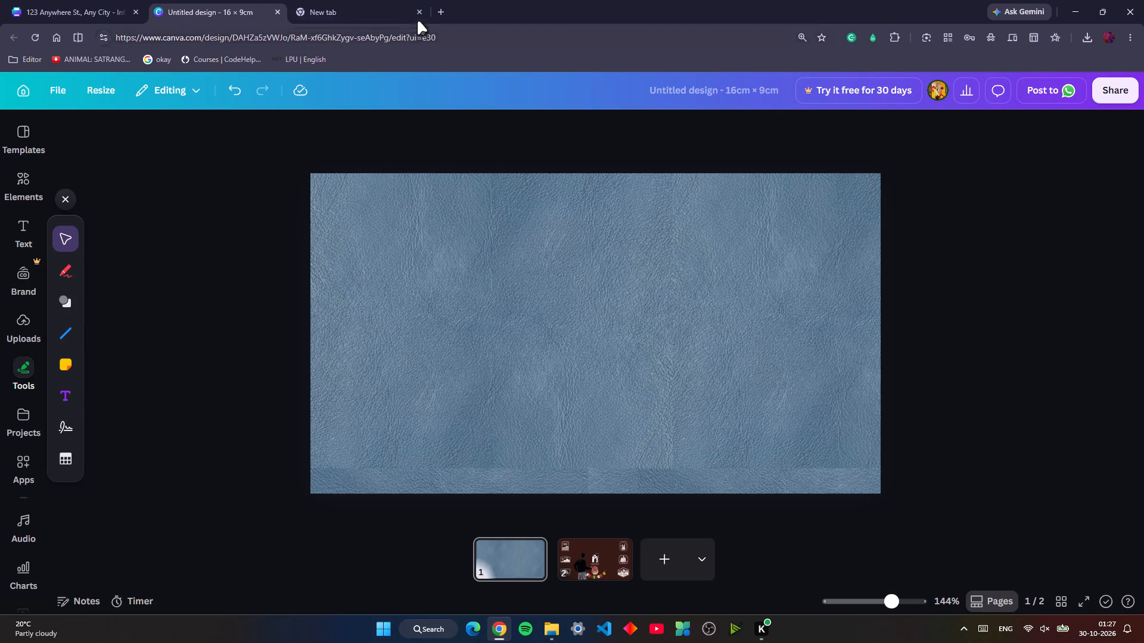
{"action": "left_click", "coordinate": [366, 0]}
{"action": "double_click", "coordinate": [370, 27]}
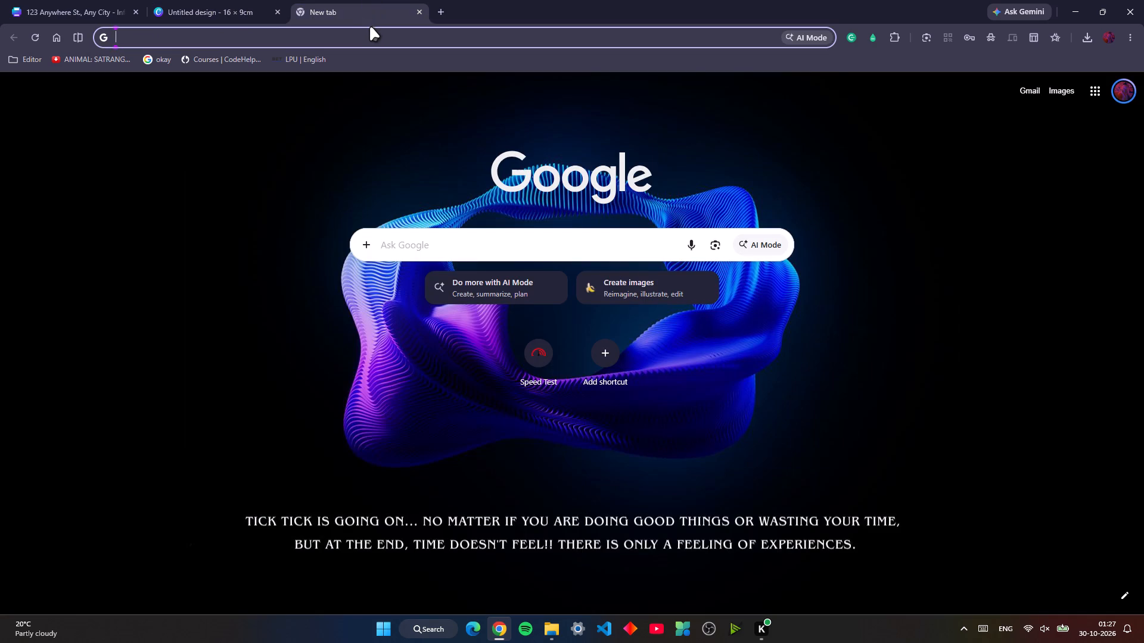
{"action": "type", "text": "re"}
{"action": "key", "text": "BackSpace"}
{"action": "key", "text": "BackSpace"}
{"action": "key", "text": "BackSpace"}
{"action": "type", "text": "teal colour"}
{"action": "key", "text": "Return"}
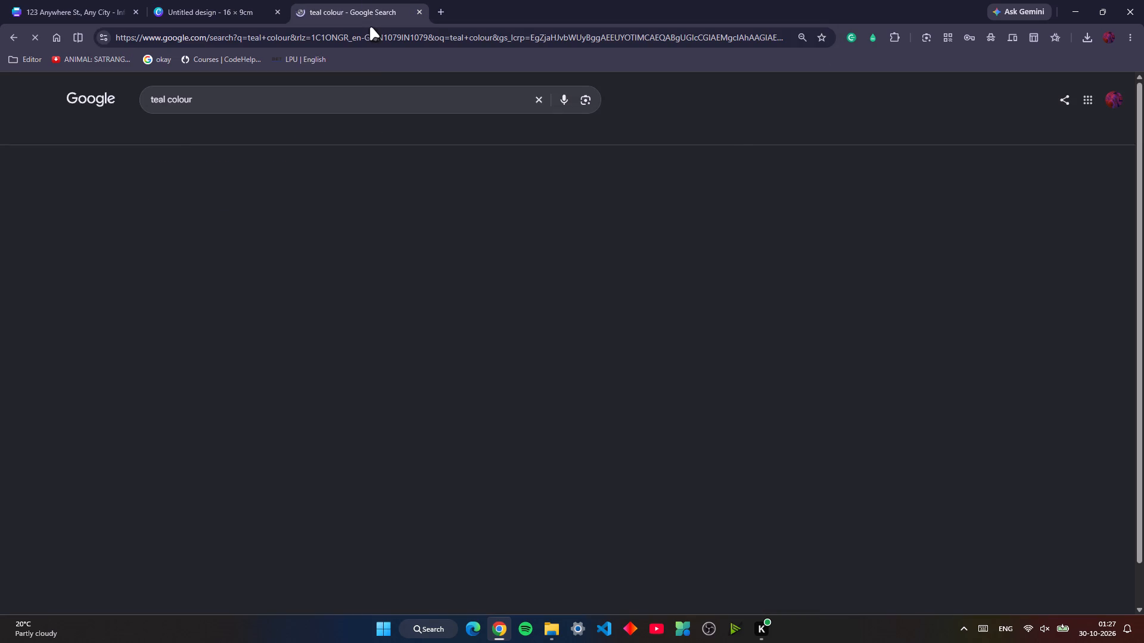
Refine the Google search to "teal colour leather", look over the results and close the search tab.
{"action": "left_click", "coordinate": [296, 97]}
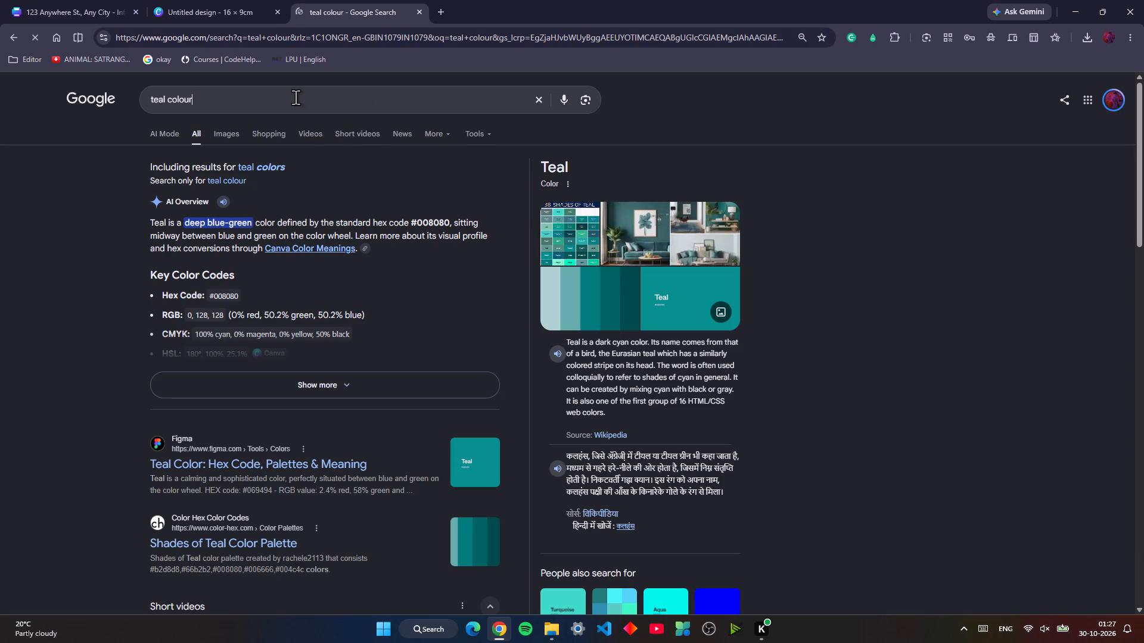
{"action": "key", "text": "space"}
{"action": "type", "text": "leather"}
{"action": "key", "text": "space"}
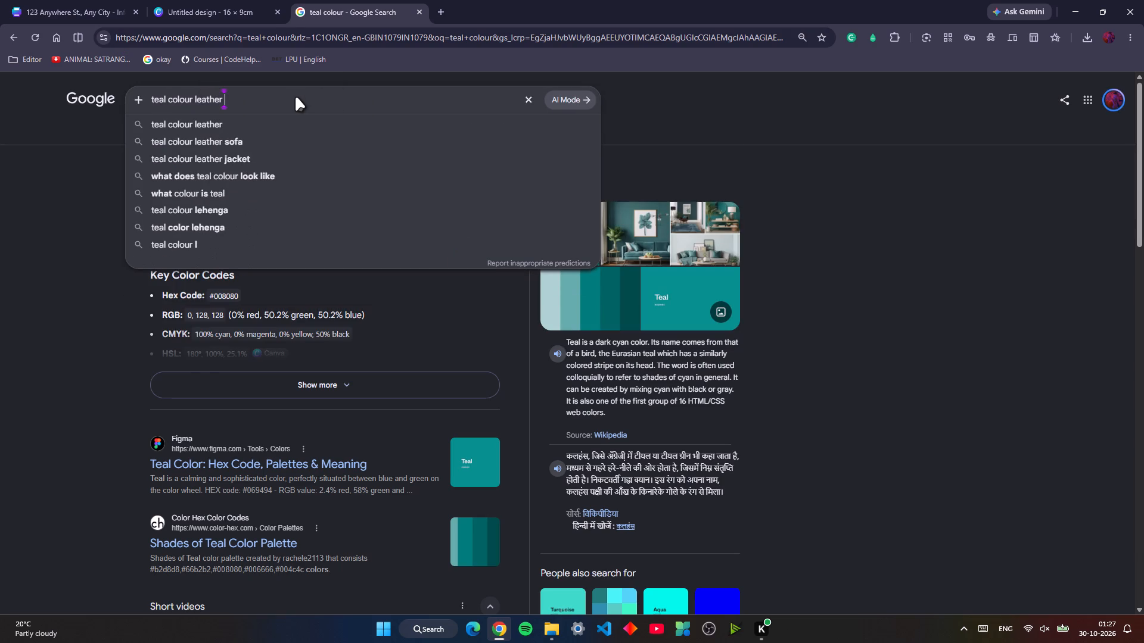
{"action": "key", "text": "Return"}
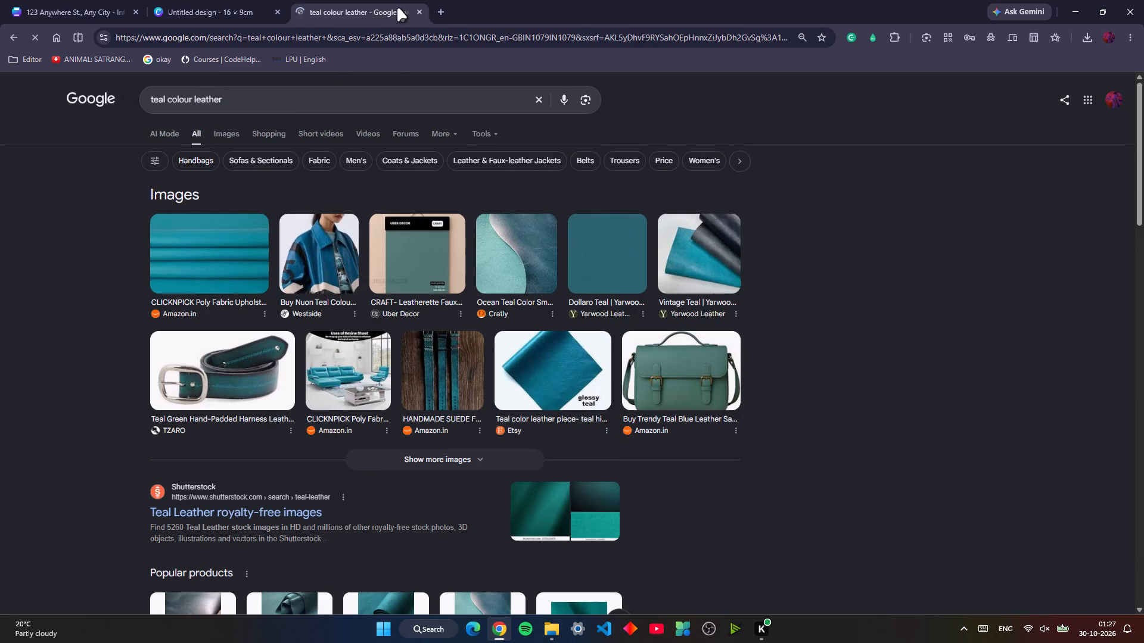
{"action": "left_click", "coordinate": [421, 10]}
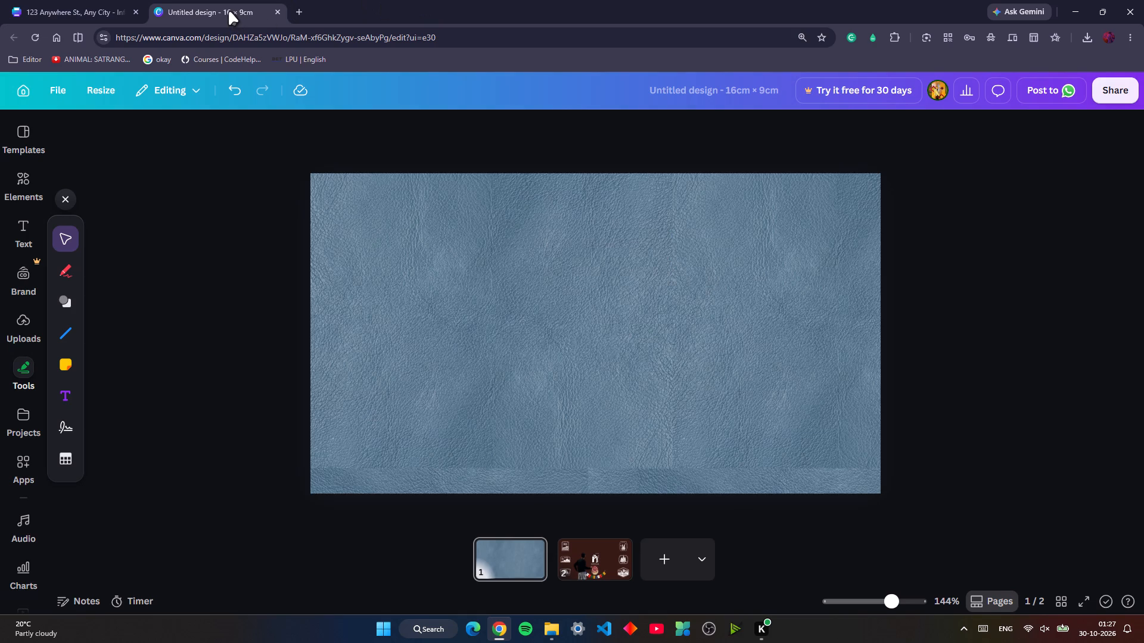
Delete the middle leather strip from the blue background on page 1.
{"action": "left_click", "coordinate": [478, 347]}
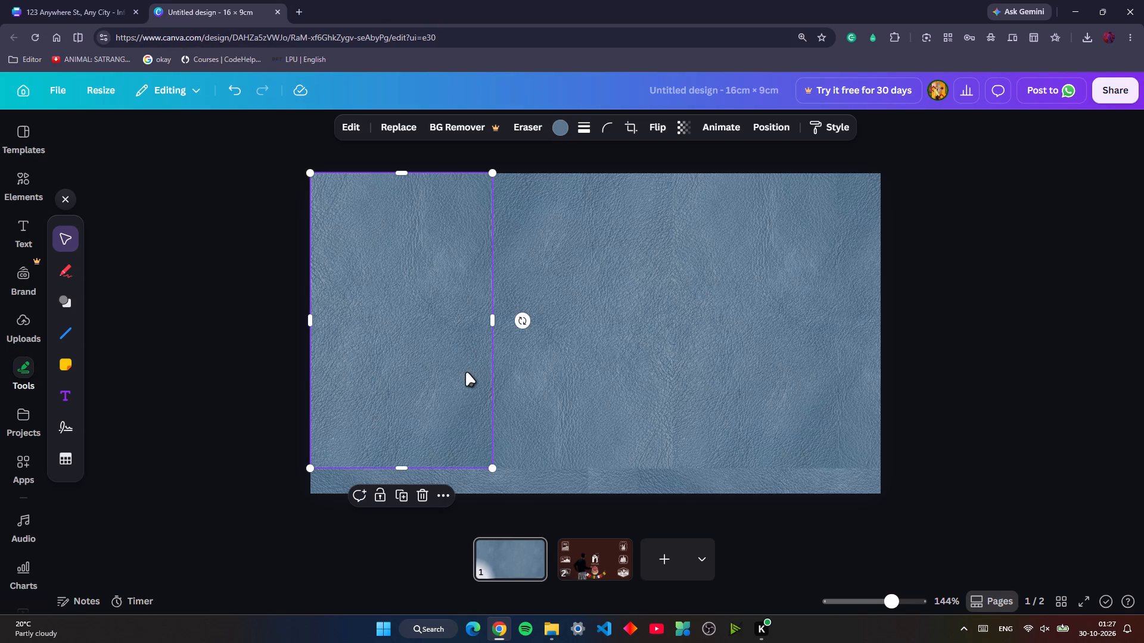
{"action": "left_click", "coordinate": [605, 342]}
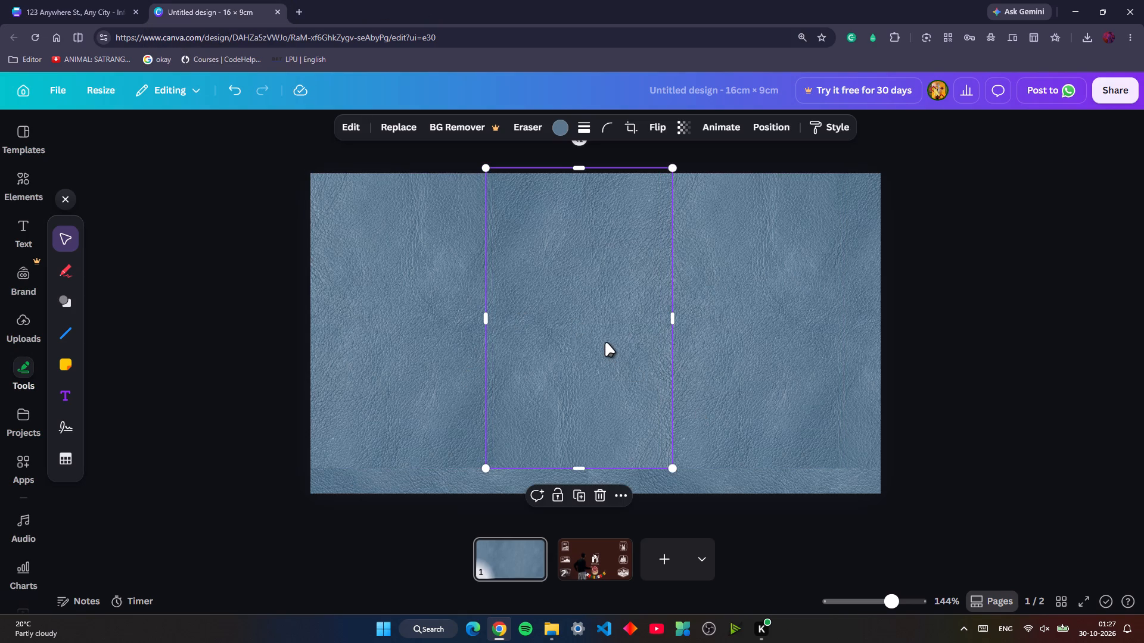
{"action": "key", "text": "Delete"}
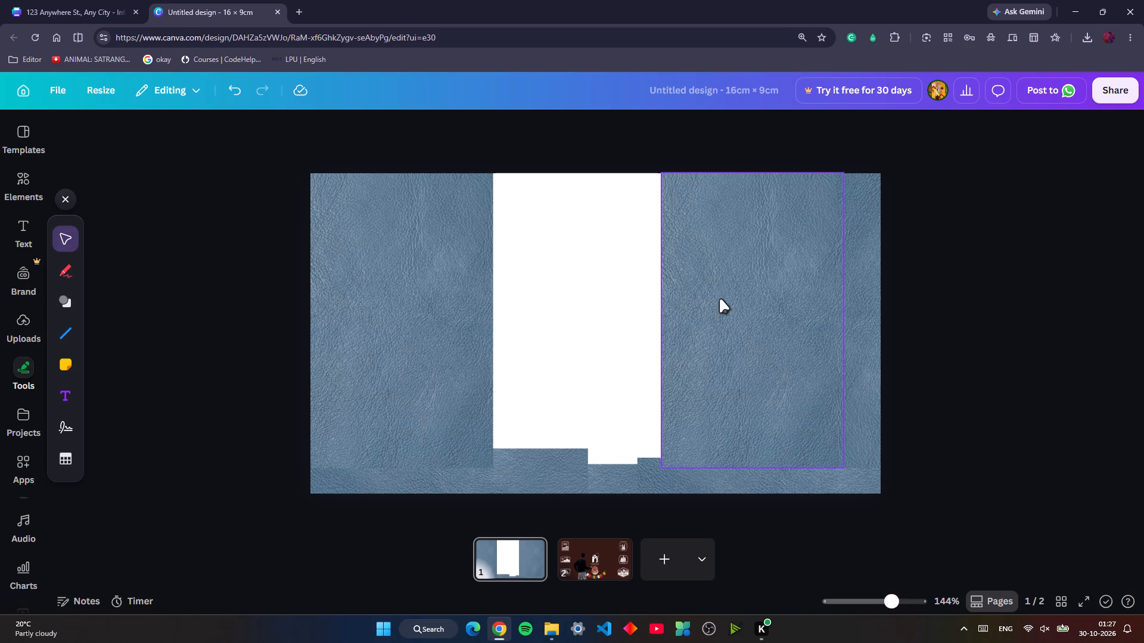
Extend the first leather strip downward from its bottom edge until it runs past the bottom of the page.
{"action": "left_click", "coordinate": [769, 313]}
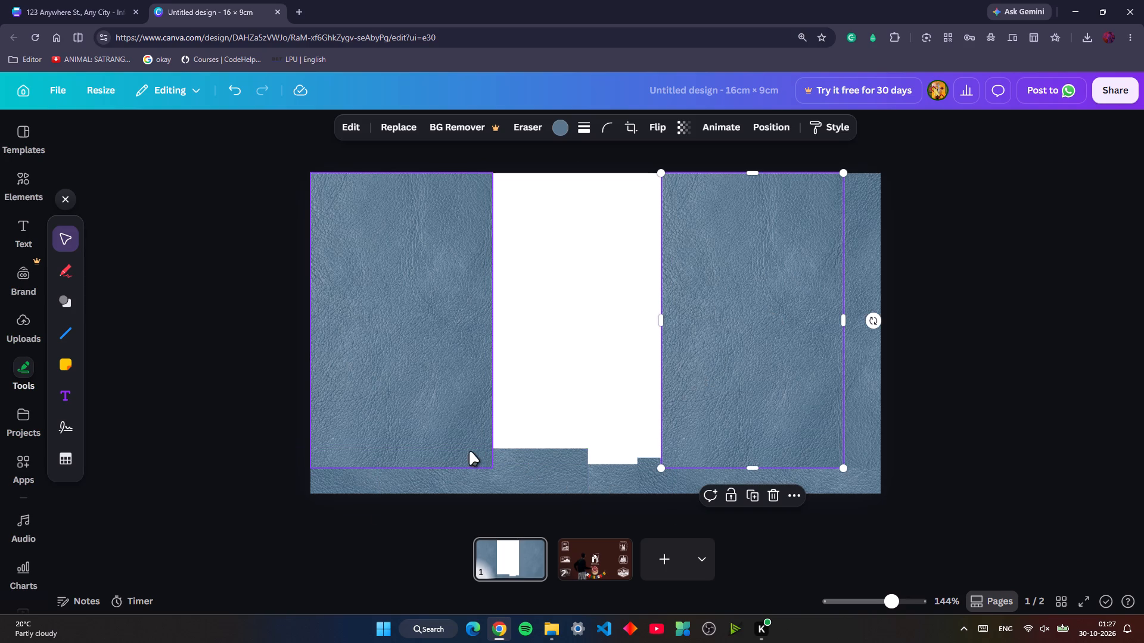
{"action": "left_click", "coordinate": [430, 445]}
{"action": "left_click", "coordinate": [404, 470]}
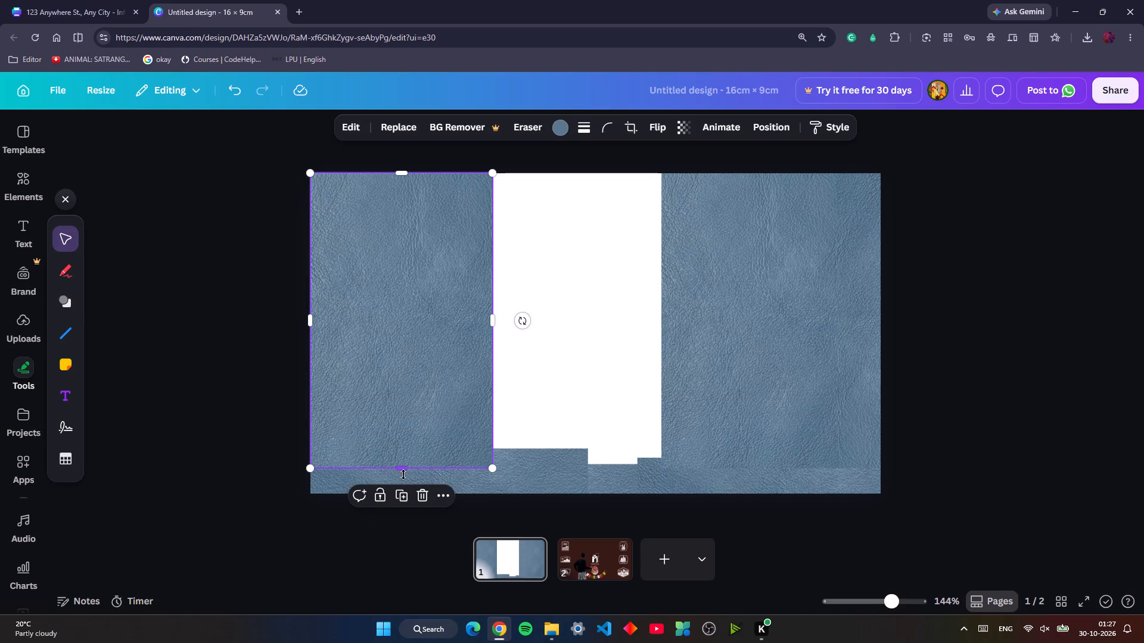
{"action": "left_click_drag", "start_coordinate": [402, 471], "coordinate": [400, 504]}
{"action": "left_click_drag", "start_coordinate": [404, 504], "coordinate": [404, 523]}
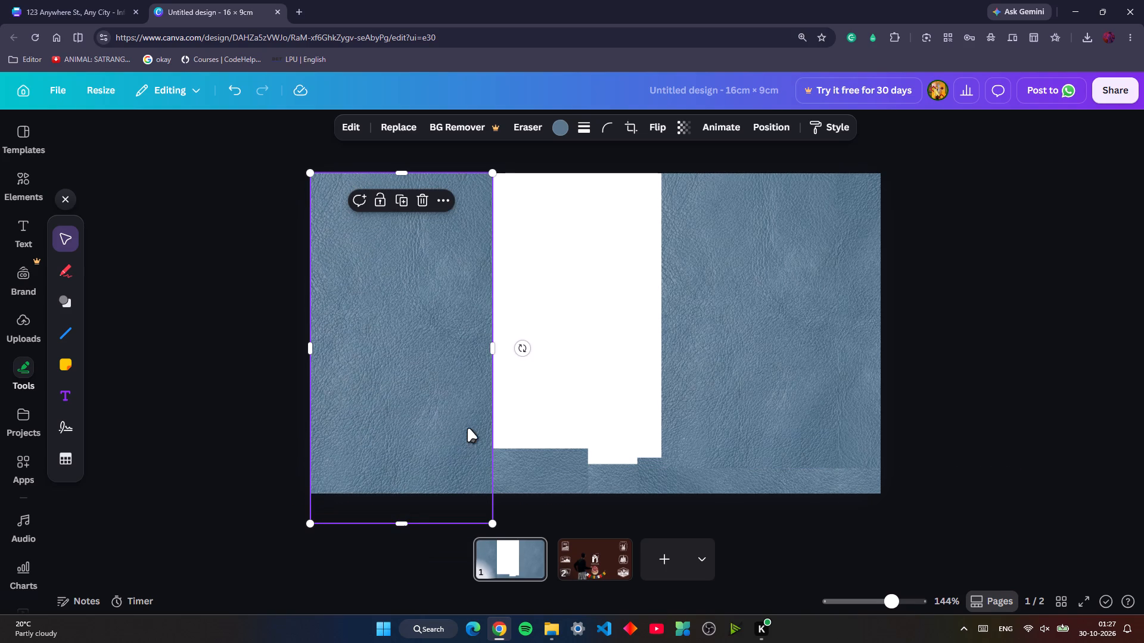
Copy the extended leather strip, clear every element from page 1 and paste only that strip back.
{"action": "left_click", "coordinate": [682, 326]}
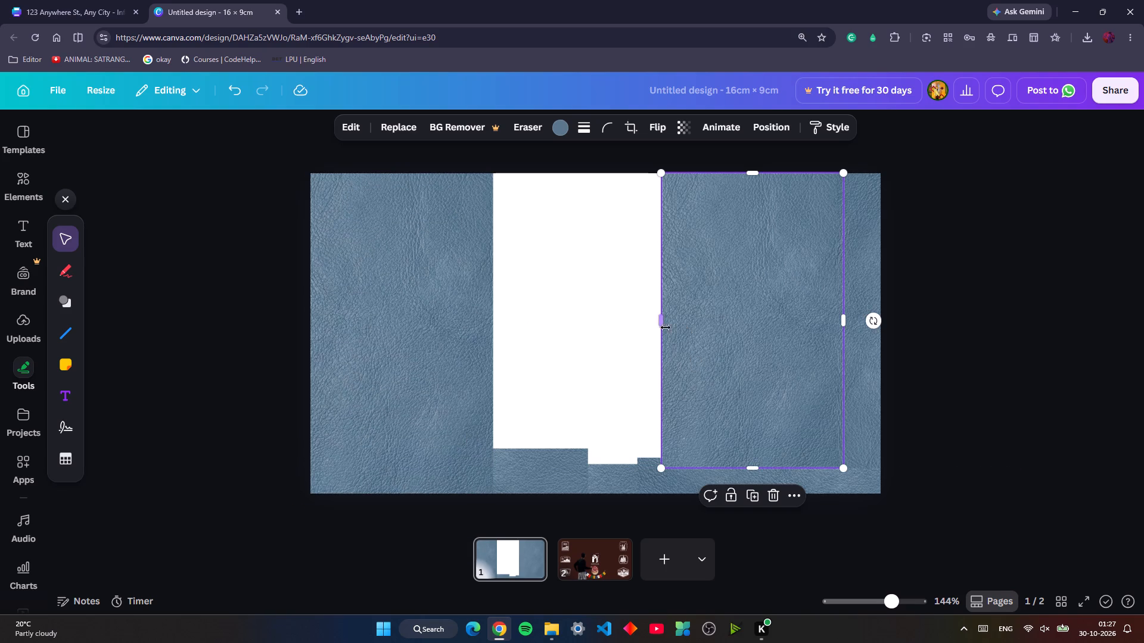
{"action": "left_click", "coordinate": [537, 464]}
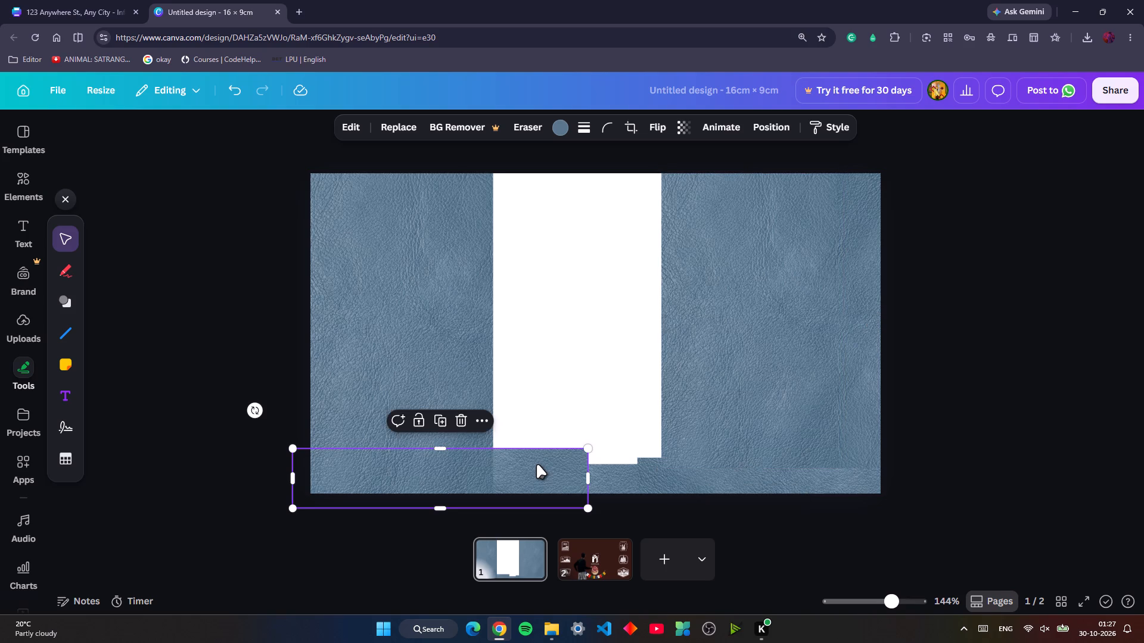
{"action": "left_click", "coordinate": [452, 311]}
{"action": "key", "text": "ctrl+c"}
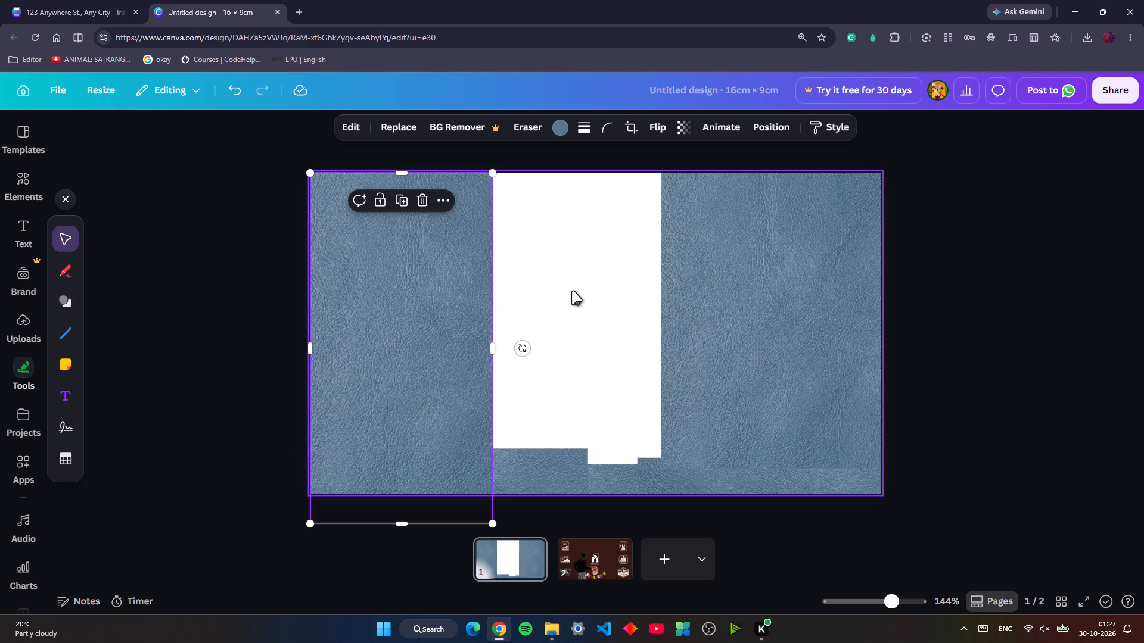
{"action": "left_click", "coordinate": [572, 293]}
{"action": "key", "text": "ctrl+a"}
{"action": "key", "text": "BackSpace"}
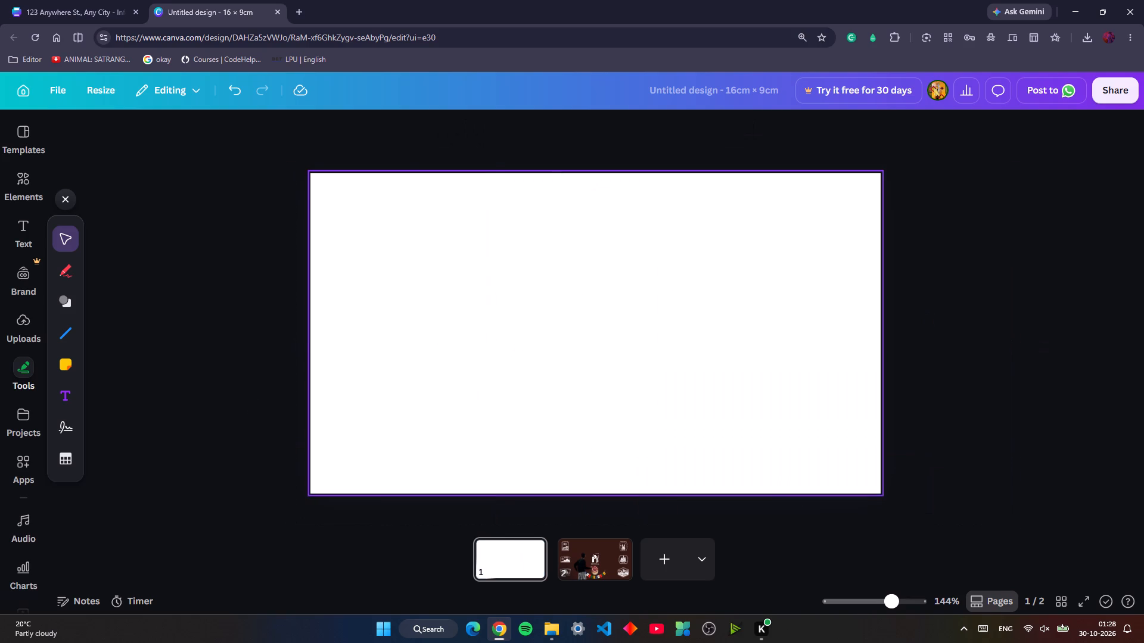
{"action": "key", "text": "ctrl+v"}
Duplicate the leather strip and place the copy flush against the first one, aligned at the top.
{"action": "key", "text": "ctrl+c"}
{"action": "key", "text": "ctrl+v"}
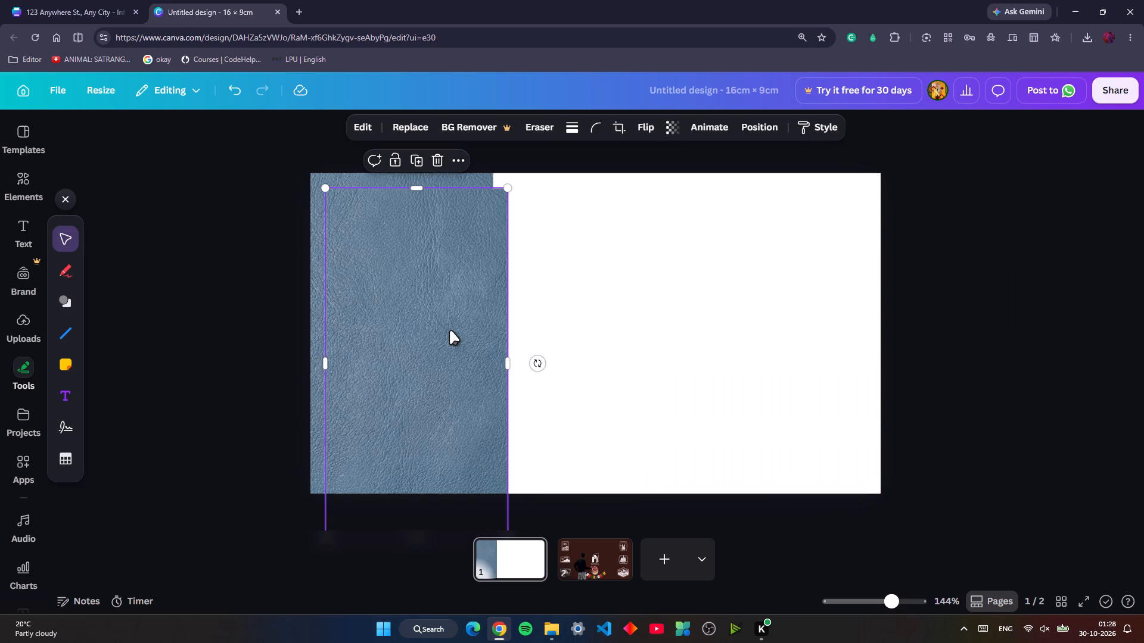
{"action": "left_click", "coordinate": [450, 330]}
{"action": "left_click_drag", "start_coordinate": [450, 330], "coordinate": [604, 308]}
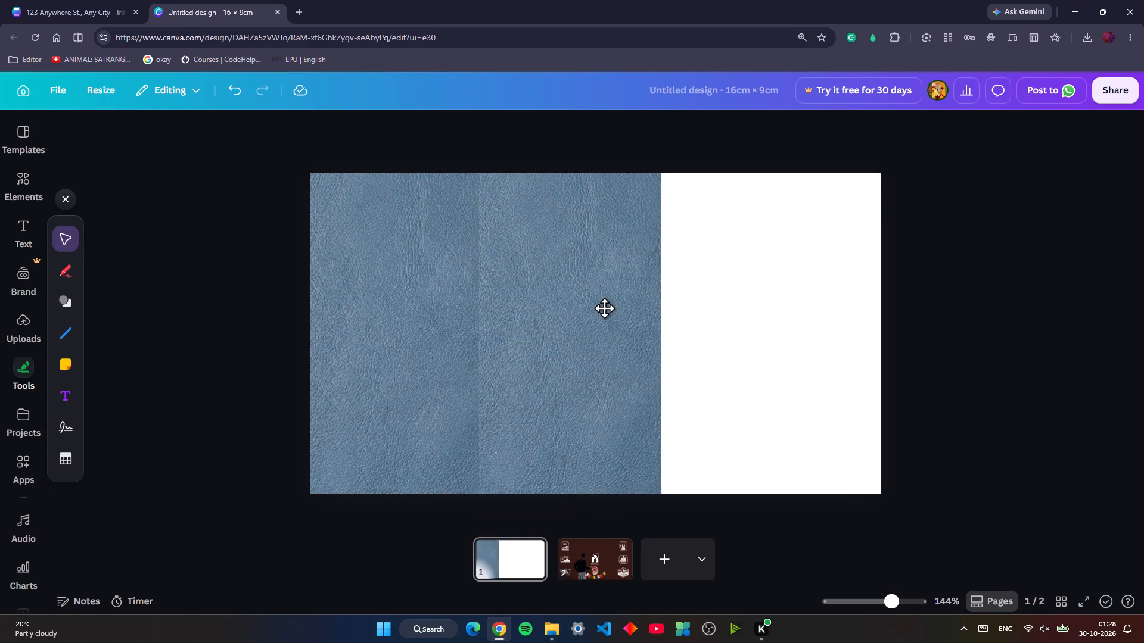
{"action": "left_click_drag", "start_coordinate": [604, 308], "coordinate": [617, 311]}
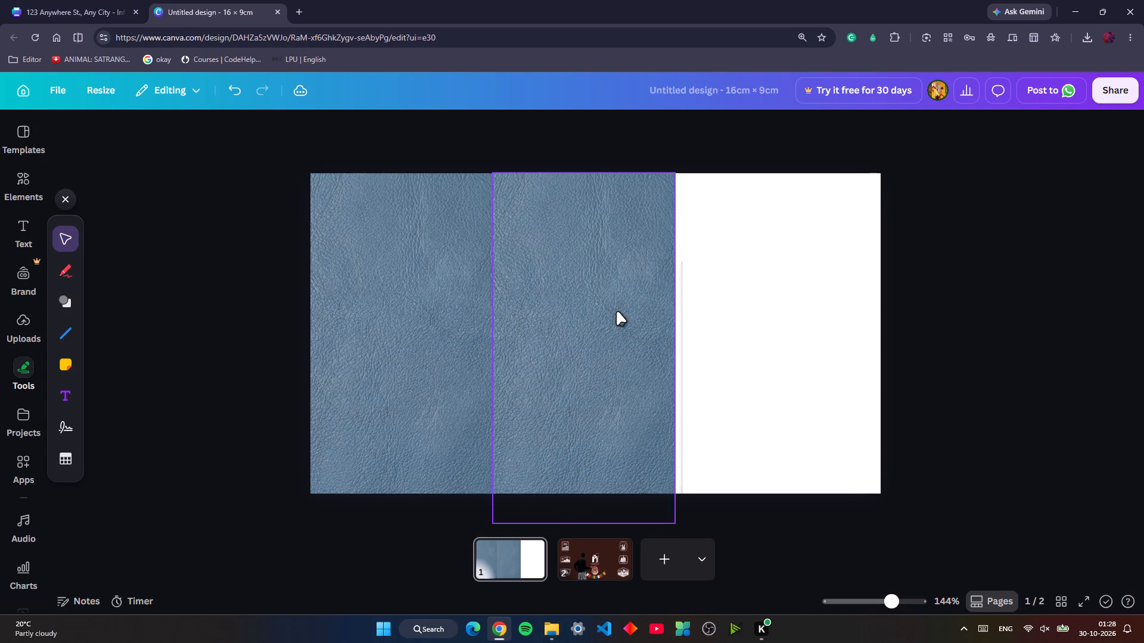
Rotate the second leather strip half a turn so it stands upside down beside the first.
{"action": "left_click", "coordinate": [773, 331]}
{"action": "left_click", "coordinate": [548, 338]}
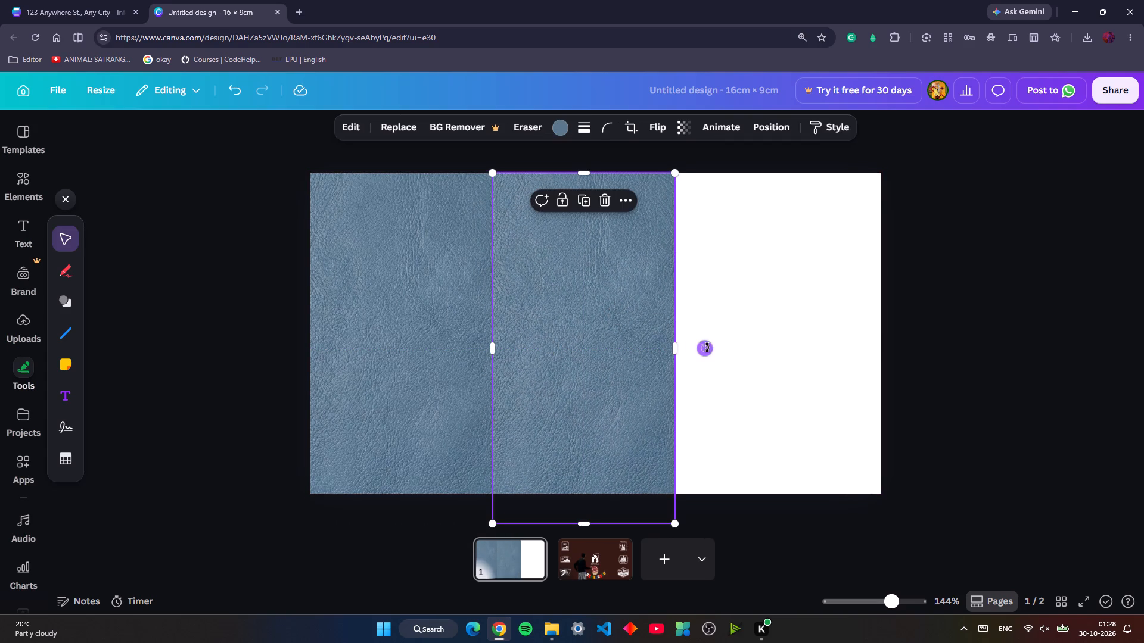
{"action": "left_click_drag", "start_coordinate": [707, 348], "coordinate": [452, 341]}
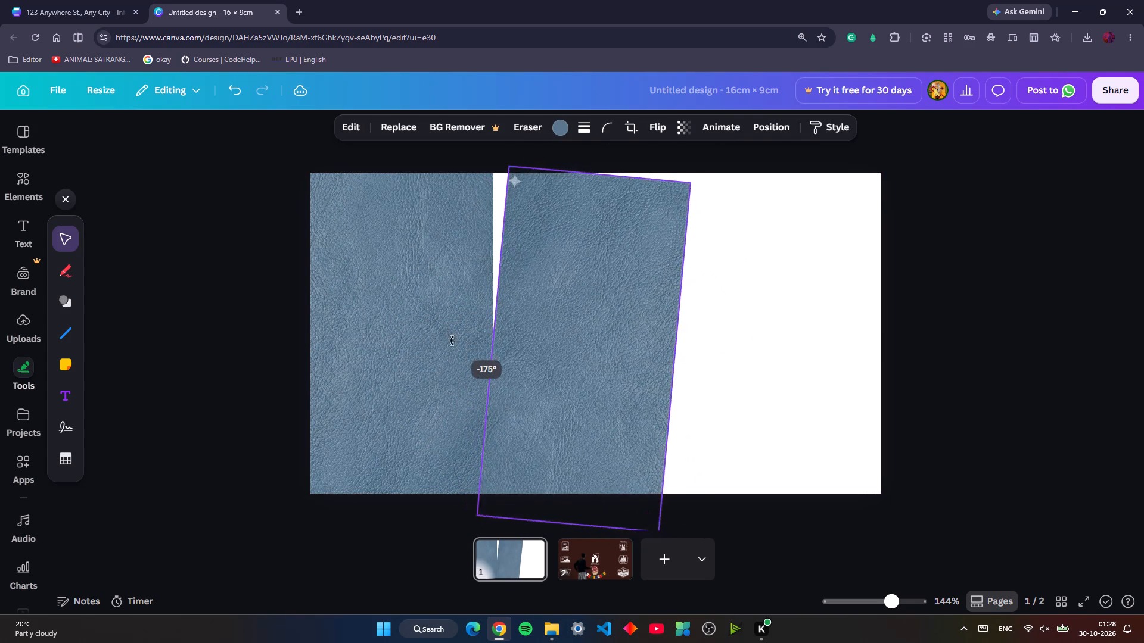
{"action": "left_click_drag", "start_coordinate": [452, 341], "coordinate": [458, 349]}
Nudge the rotated strip upward until its bottom edge meets the page's bottom edge, keeping it flush with the first strip.
{"action": "key", "text": "Up"}
{"action": "key", "text": "Up"}
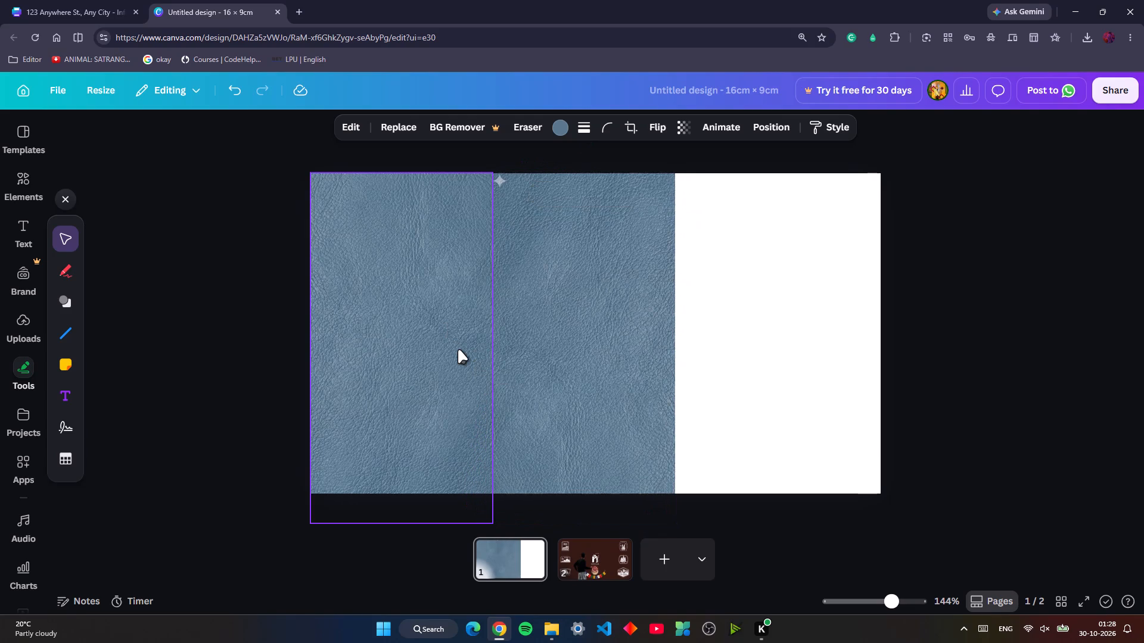
{"action": "key", "text": "Up"}
{"action": "key", "text": "Up"}
{"action": "key", "text": "Up"}
{"action": "key", "text": "Up"}
{"action": "key", "text": "Up"}
{"action": "key", "text": "Up"}
{"action": "key", "text": "Left"}
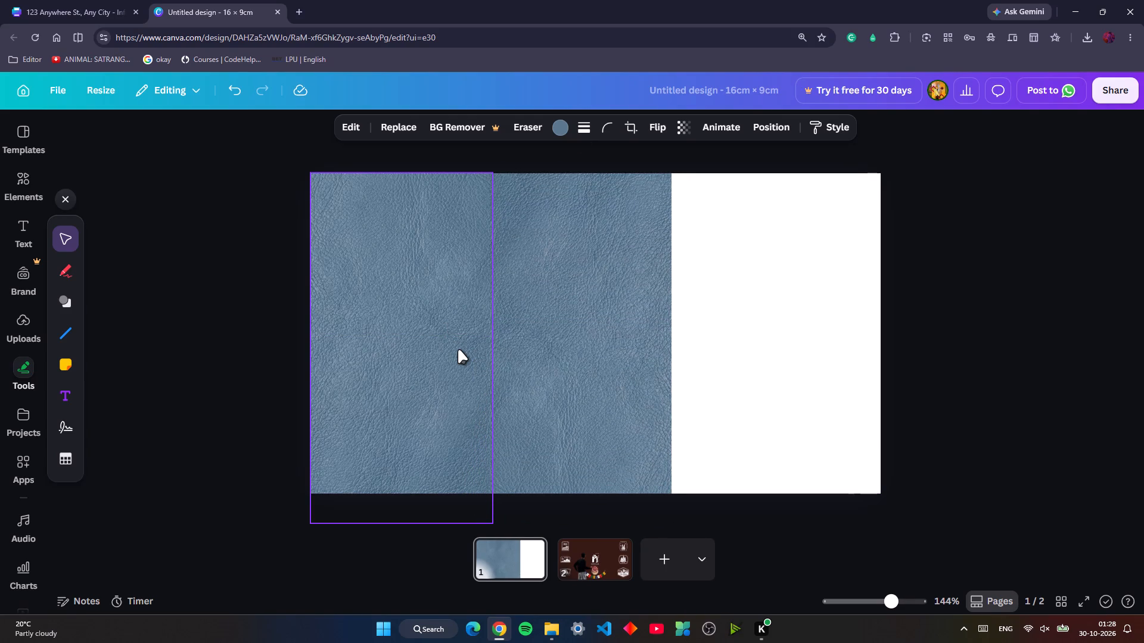
{"action": "key", "text": "Up"}
{"action": "key", "text": "Right"}
{"action": "key", "text": "Down"}
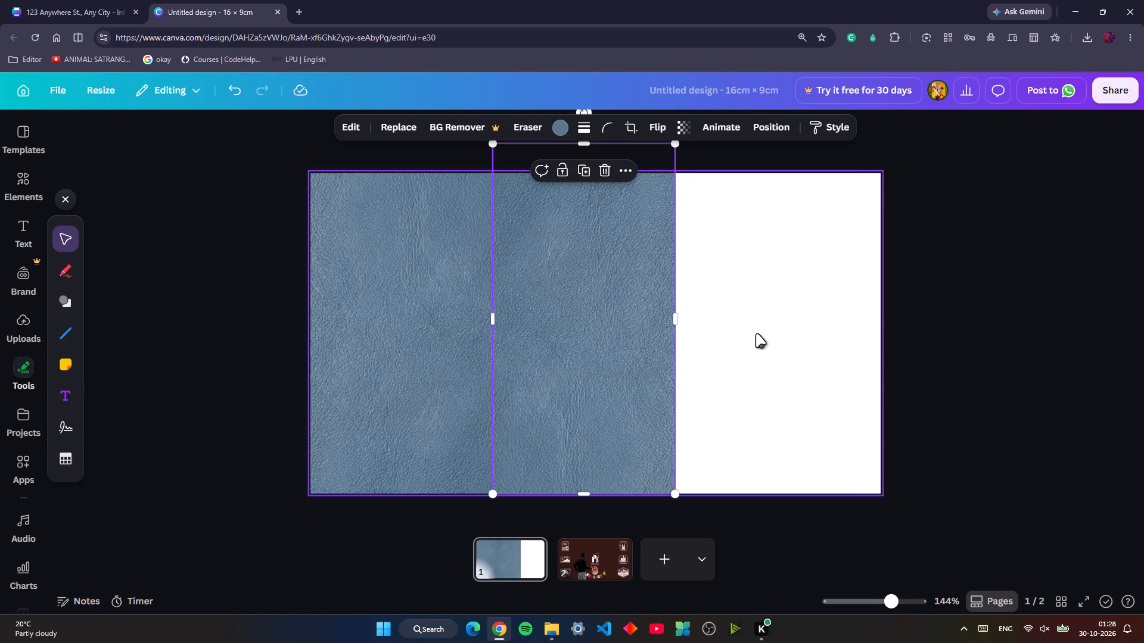
Shift the rotated strip slightly over the first strip and fine-tune its height so the seam blends and the page stays covered.
{"action": "left_click", "coordinate": [766, 338]}
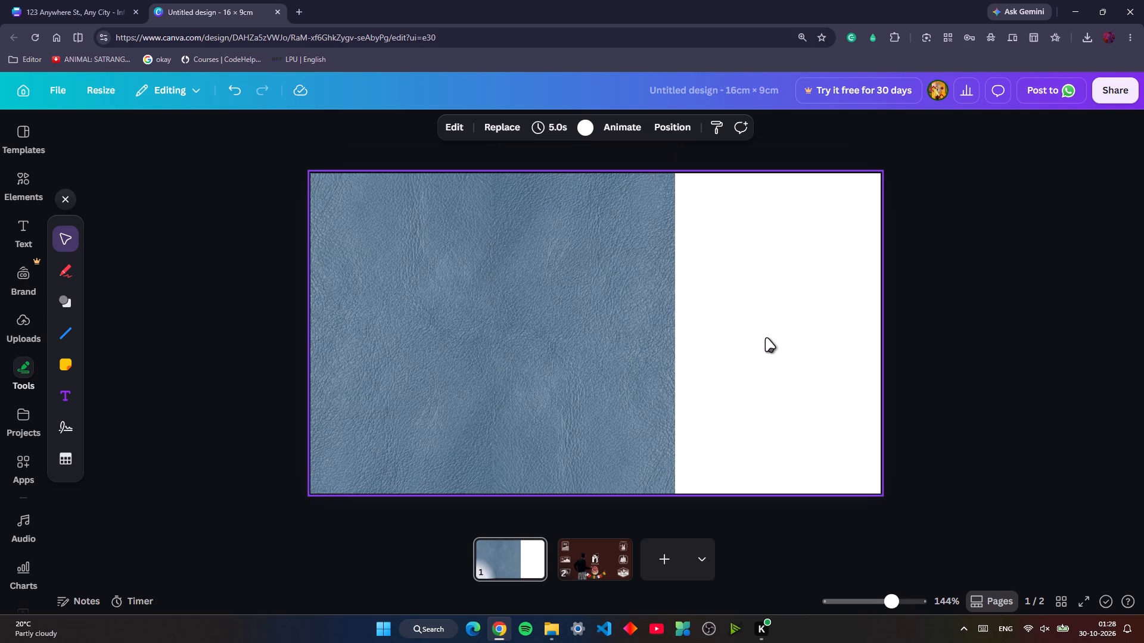
{"action": "left_click", "coordinate": [643, 332]}
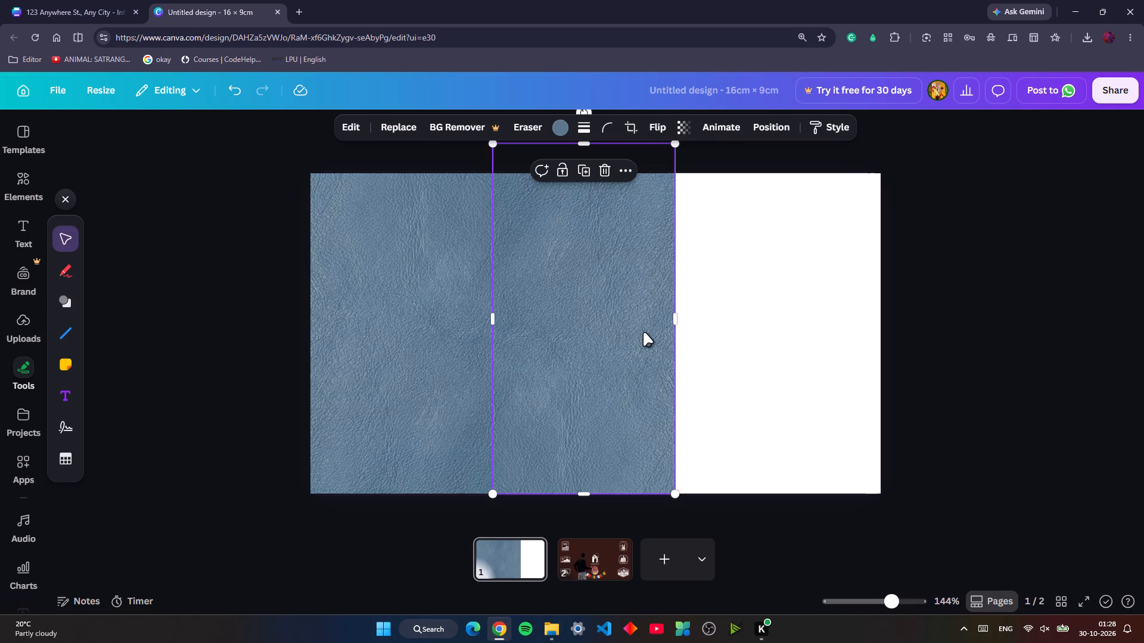
{"action": "key", "text": "Left"}
{"action": "left_click", "coordinate": [747, 353]}
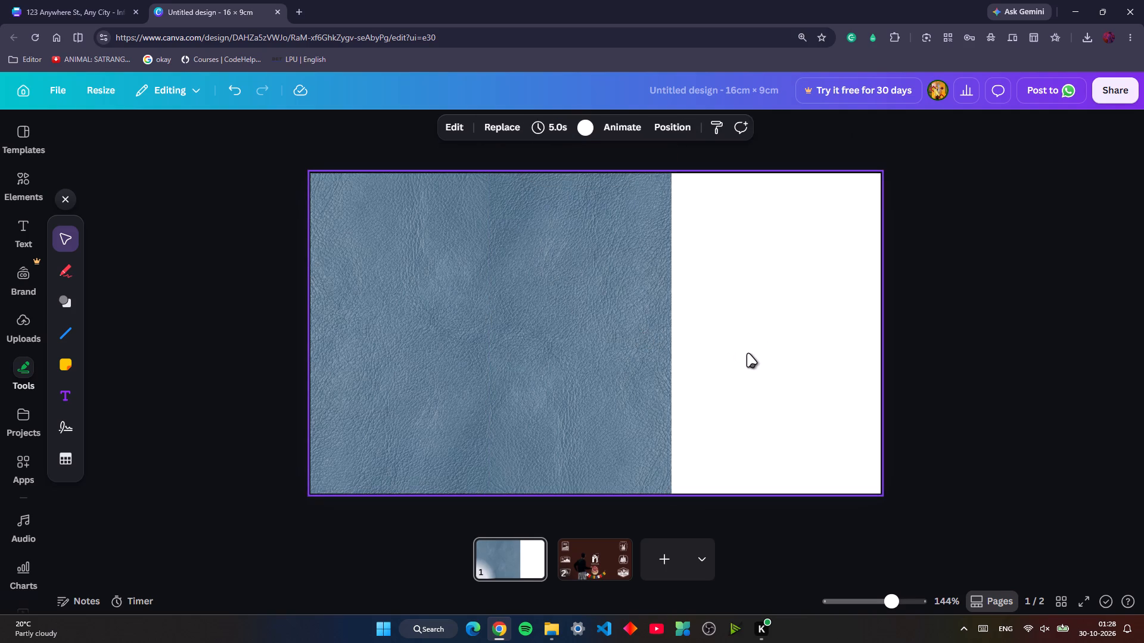
{"action": "left_click", "coordinate": [559, 335]}
{"action": "key", "text": "Left"}
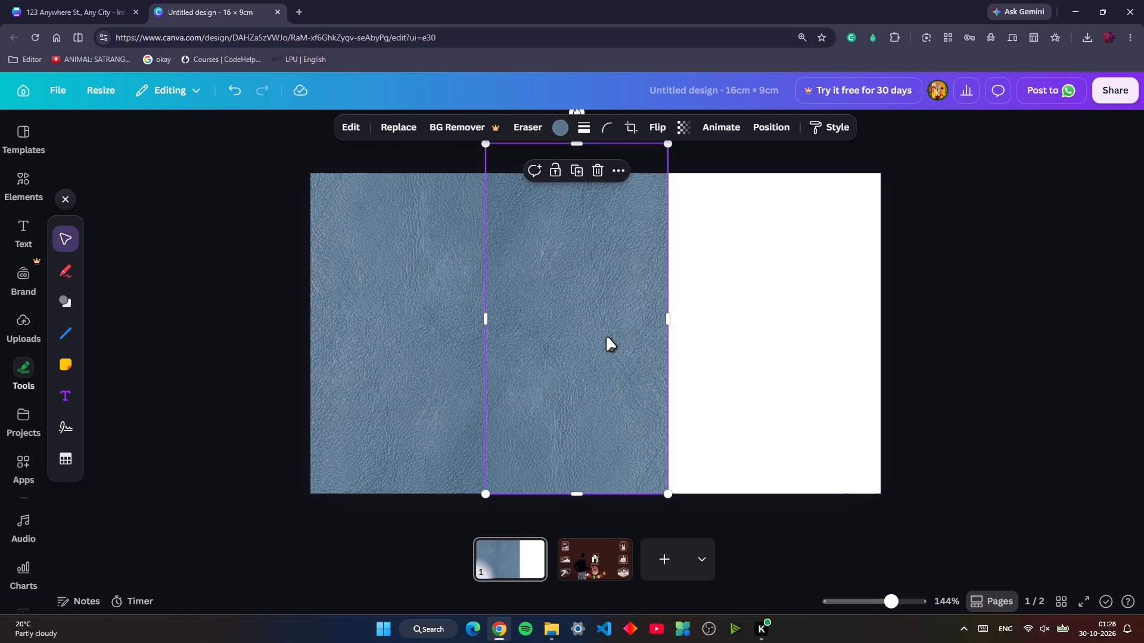
{"action": "key", "text": "Down"}
{"action": "key", "text": "Up"}
{"action": "key", "text": "Up"}
{"action": "key", "text": "Up"}
{"action": "key", "text": "Up"}
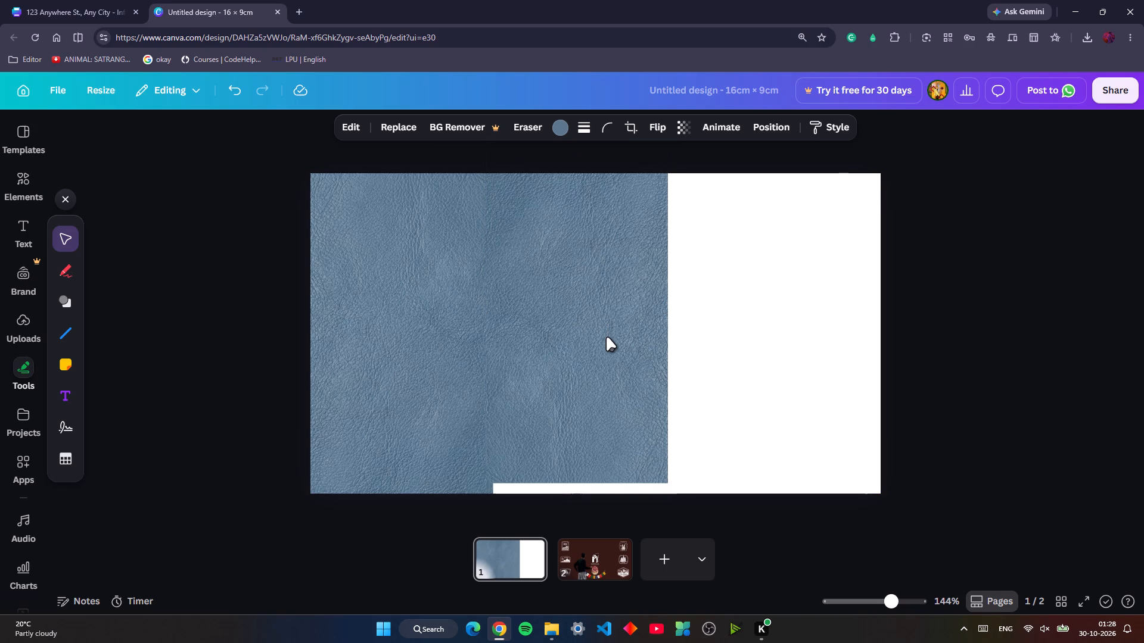
{"action": "key", "text": "Down"}
{"action": "key", "text": "Down"}
{"action": "key", "text": "Down"}
{"action": "key", "text": "Down"}
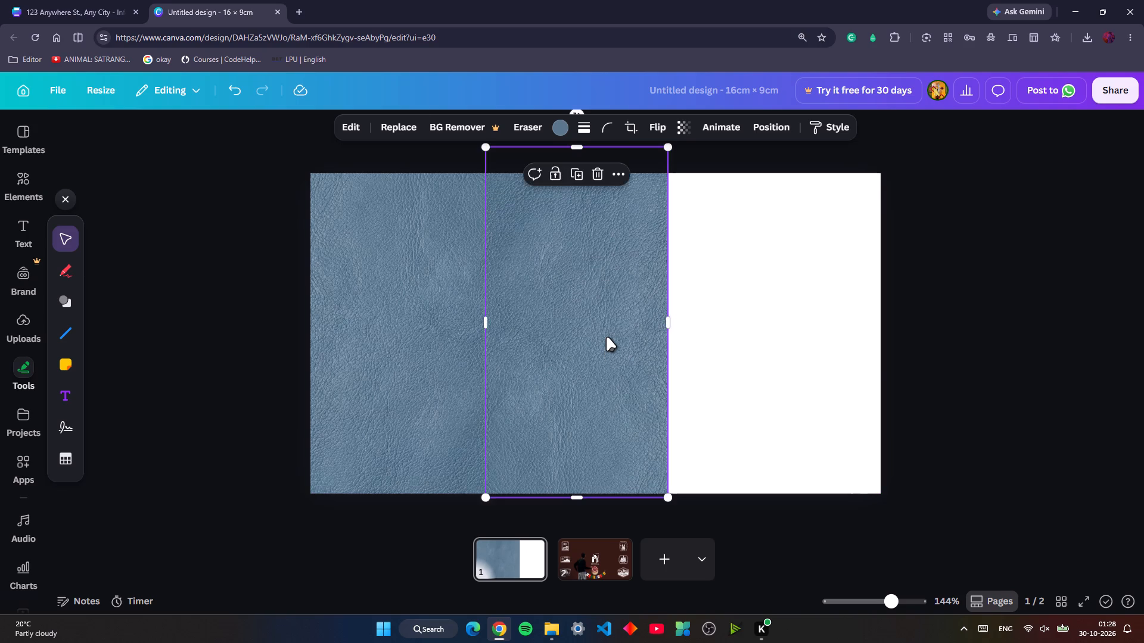
{"action": "left_click", "coordinate": [885, 364]}
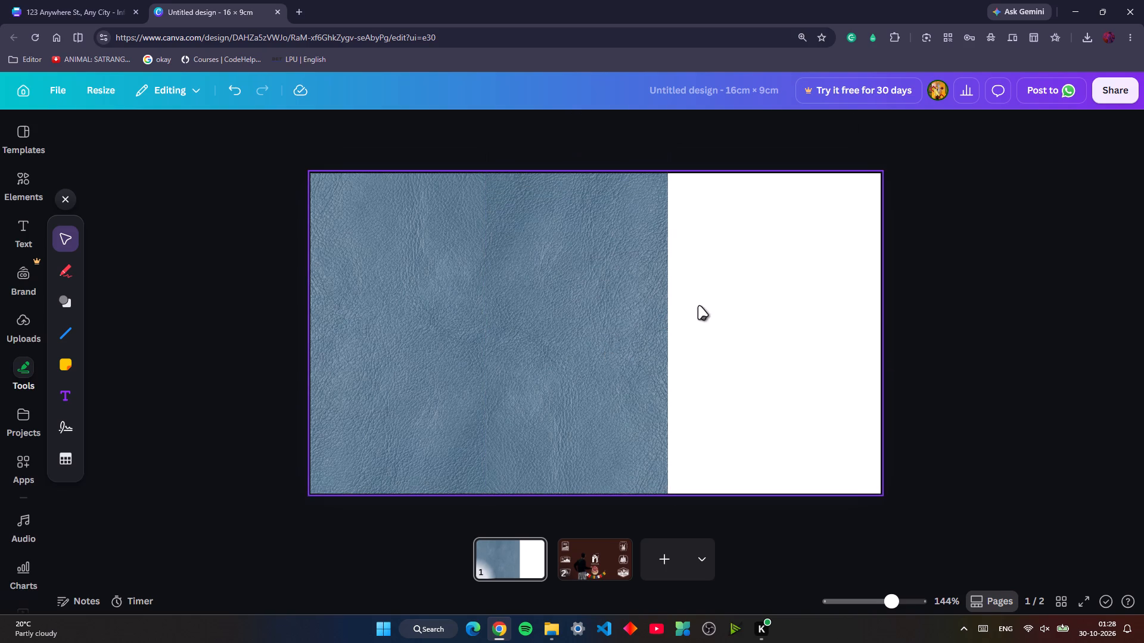
Duplicate both leather strips together and move the copied pair across to the blank remainder of the page.
{"action": "left_click_drag", "start_coordinate": [789, 396], "coordinate": [333, 347]}
{"action": "key", "text": "ctrl+c"}
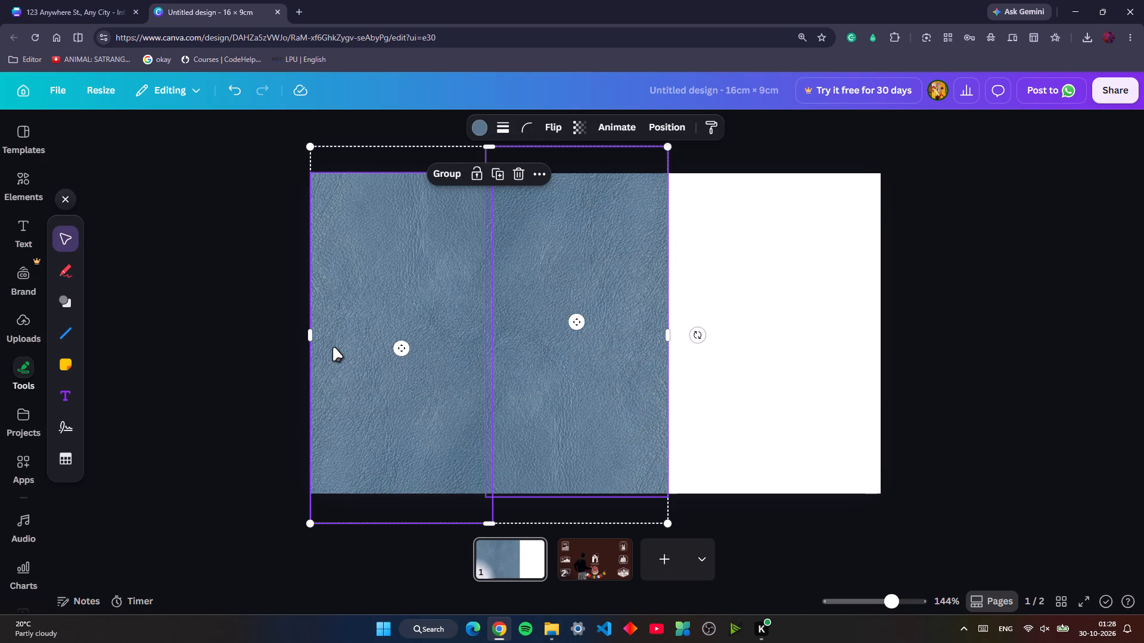
{"action": "key", "text": "ctrl+v"}
{"action": "key", "text": "Right"}
{"action": "key", "text": "Right"}
{"action": "key", "text": "Right"}
{"action": "key", "text": "Right"}
{"action": "key", "text": "Right"}
{"action": "key", "text": "Right"}
{"action": "key", "text": "Right"}
{"action": "key", "text": "Right"}
{"action": "key", "text": "Right"}
{"action": "key", "text": "Right"}
{"action": "key", "text": "Right"}
{"action": "key", "text": "Right"}
{"action": "key", "text": "Right"}
{"action": "key", "text": "Right"}
{"action": "key", "text": "Right"}
{"action": "key", "text": "Right"}
{"action": "key", "text": "Right"}
{"action": "key", "text": "Right"}
{"action": "key", "text": "Right"}
{"action": "key", "text": "Right"}
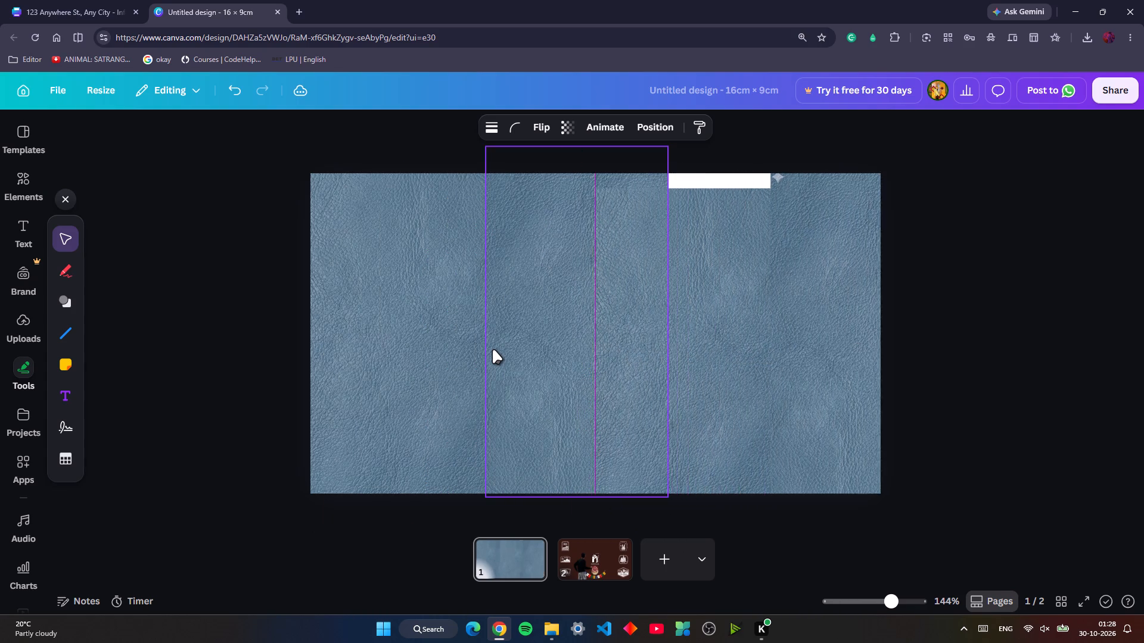
{"action": "key", "text": "Left"}
{"action": "key", "text": "Left"}
{"action": "key", "text": "Right"}
{"action": "key", "text": "Right"}
{"action": "key", "text": "Right"}
{"action": "key", "text": "Right"}
{"action": "key", "text": "Right"}
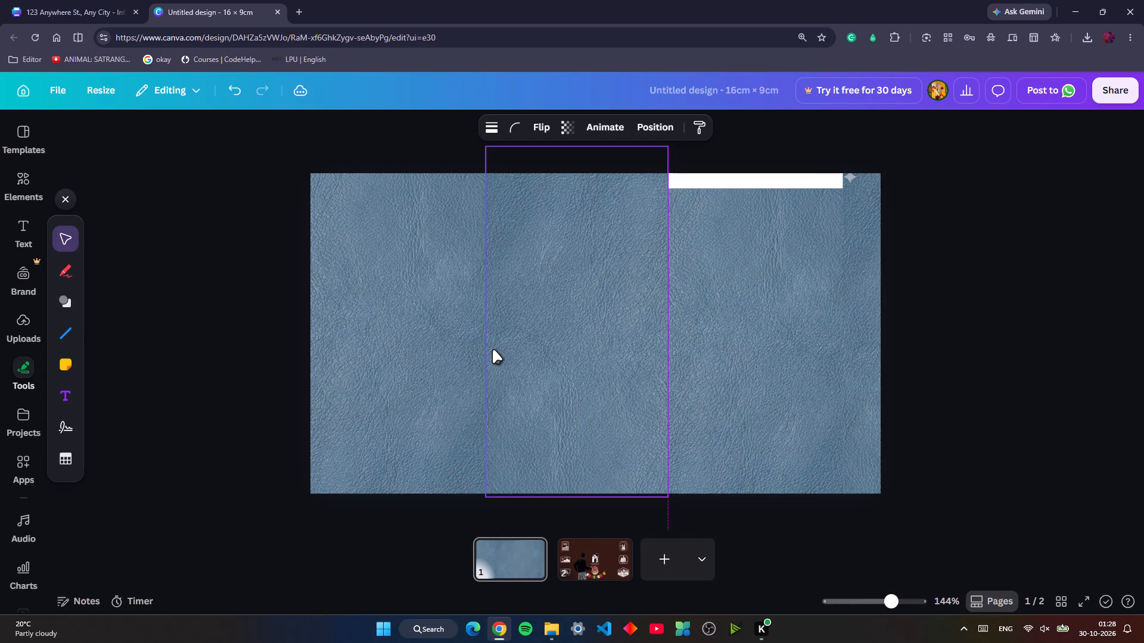
{"action": "key", "text": "Right"}
{"action": "key", "text": "Right"}
Raise the copied pair level with the original strips and close the gap so leather fills the whole page.
{"action": "key", "text": "Up"}
{"action": "key", "text": "Up"}
{"action": "key", "text": "Up"}
{"action": "key", "text": "Up"}
{"action": "key", "text": "Up"}
{"action": "key", "text": "Up"}
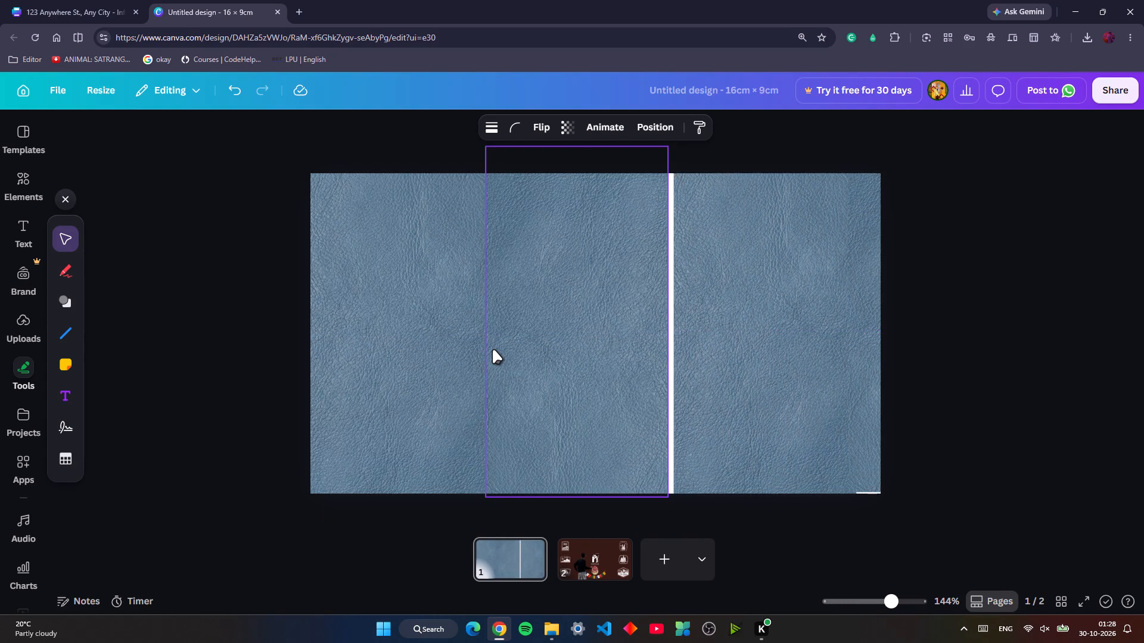
{"action": "key", "text": "Left"}
{"action": "key", "text": "Left"}
{"action": "key", "text": "Left"}
{"action": "key", "text": "Down"}
{"action": "key", "text": "Down"}
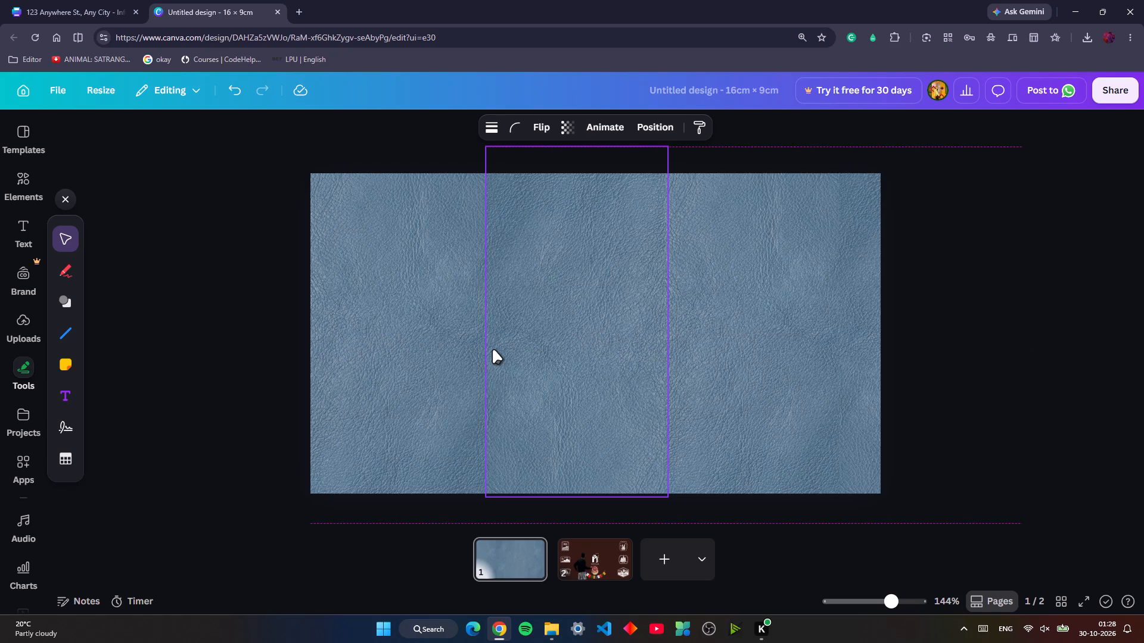
{"action": "left_click", "coordinate": [970, 435]}
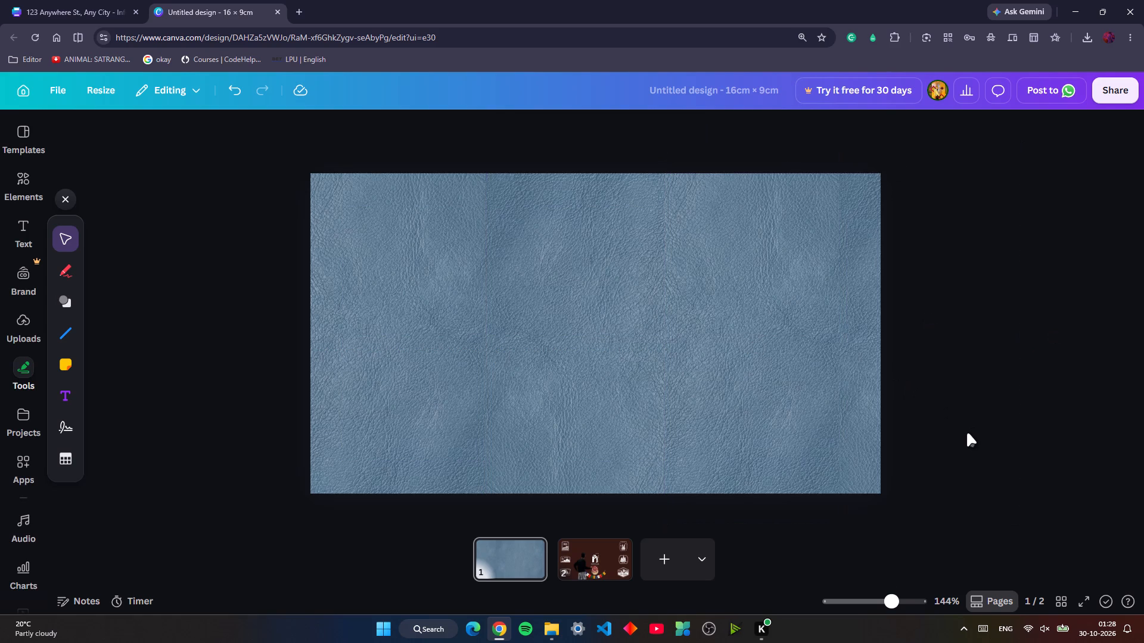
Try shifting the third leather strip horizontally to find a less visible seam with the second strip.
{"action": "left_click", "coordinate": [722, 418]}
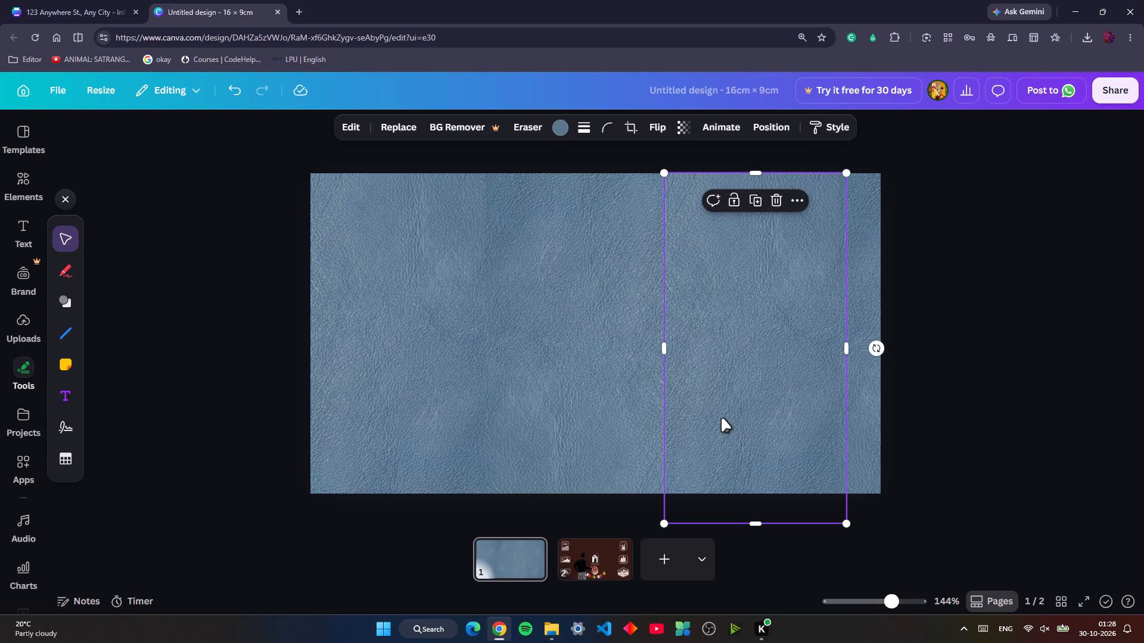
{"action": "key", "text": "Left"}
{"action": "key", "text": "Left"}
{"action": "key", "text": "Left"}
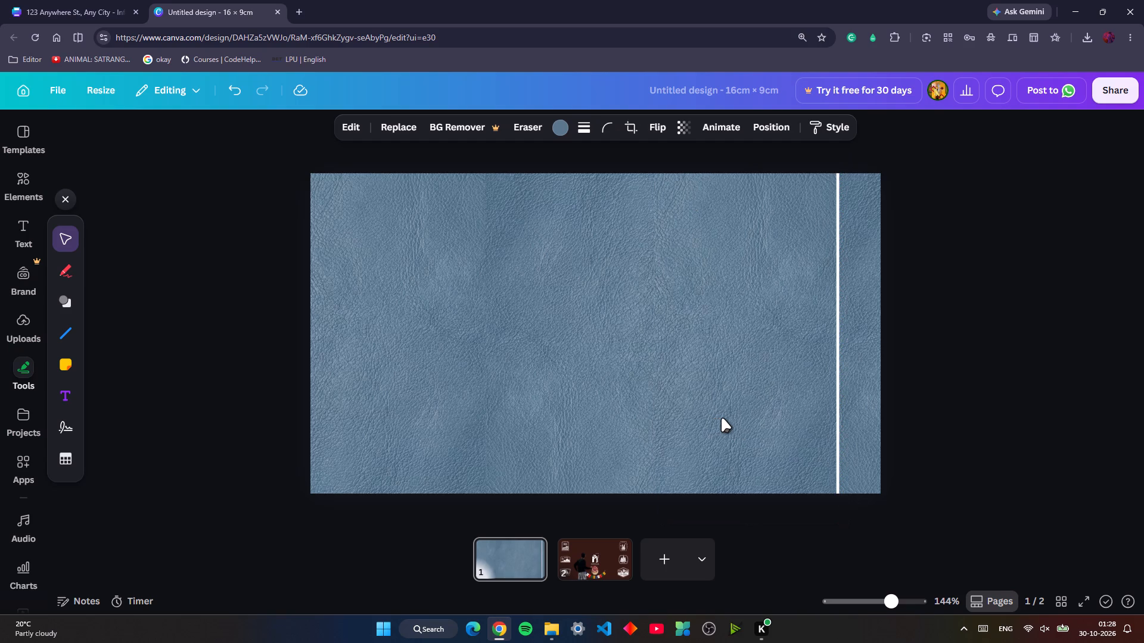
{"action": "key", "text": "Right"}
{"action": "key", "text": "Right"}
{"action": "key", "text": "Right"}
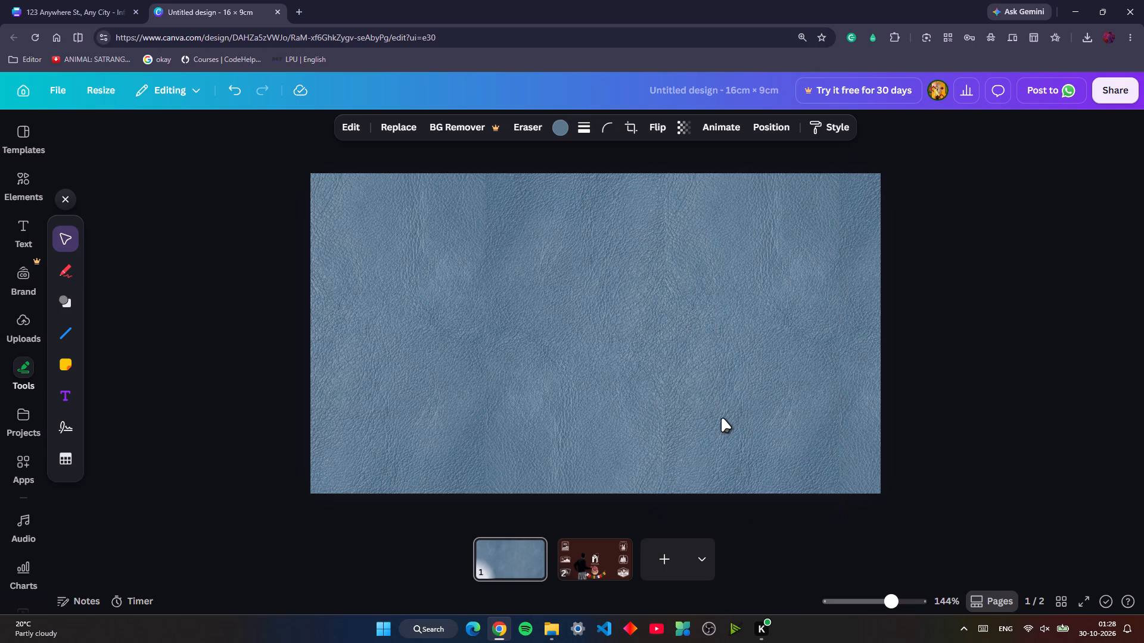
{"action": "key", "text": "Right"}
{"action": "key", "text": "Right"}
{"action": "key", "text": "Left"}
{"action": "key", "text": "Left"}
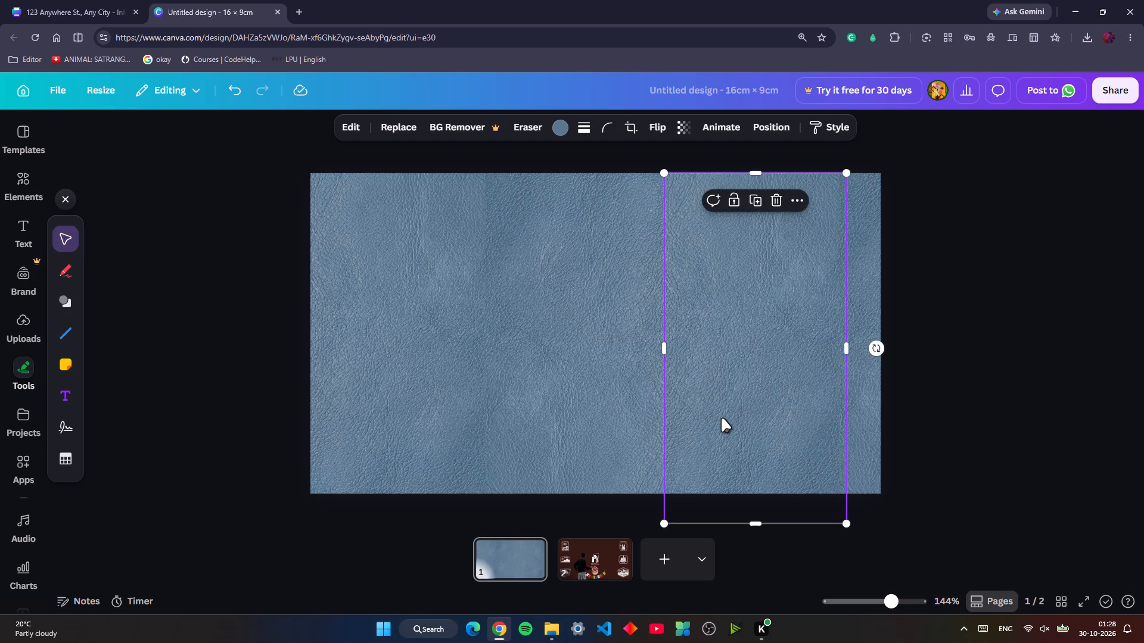
Nudge the third leather strip slightly closer to the second and move its layer beneath the other strips.
{"action": "key", "text": "Left"}
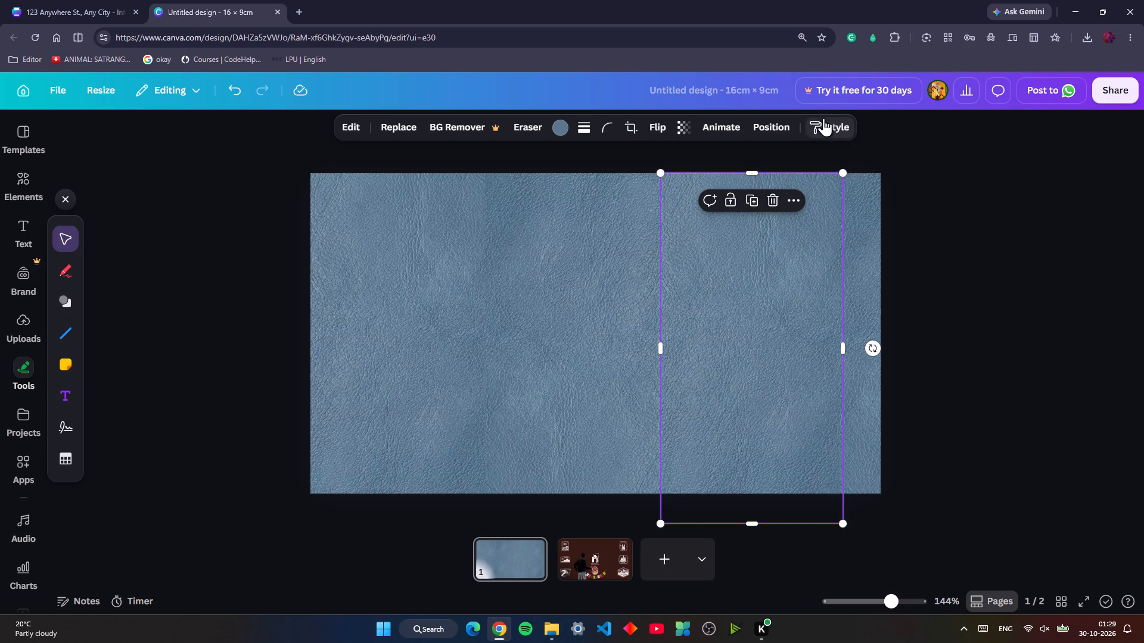
{"action": "left_click", "coordinate": [783, 124]}
{"action": "left_click_drag", "start_coordinate": [186, 282], "coordinate": [193, 233]}
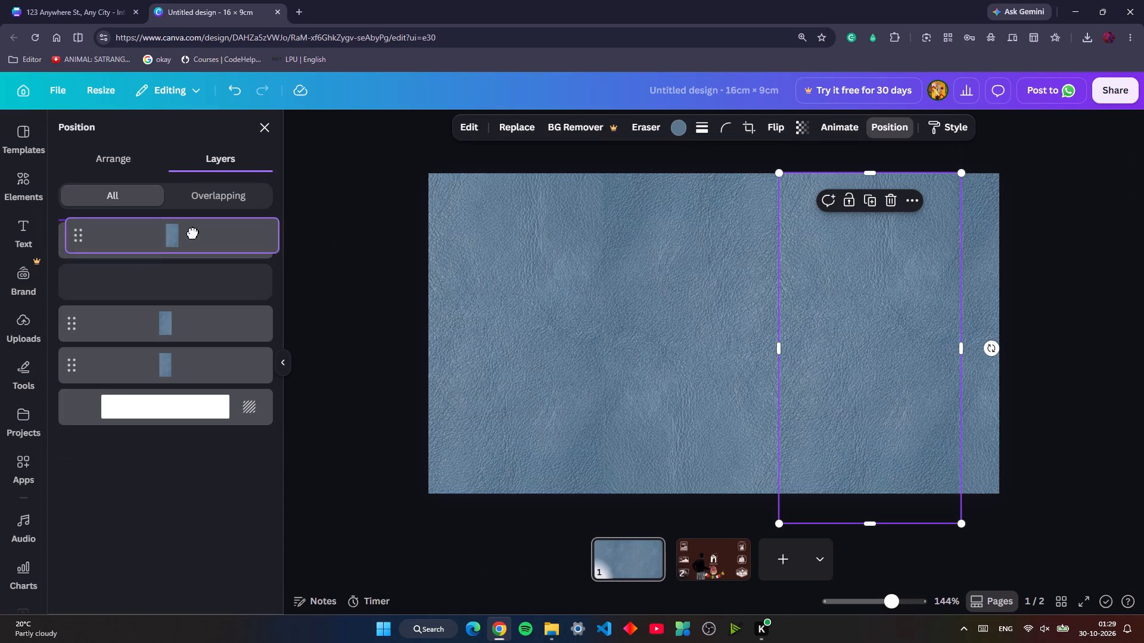
{"action": "left_click_drag", "start_coordinate": [193, 233], "coordinate": [193, 230]}
{"action": "left_click_drag", "start_coordinate": [193, 239], "coordinate": [200, 388]}
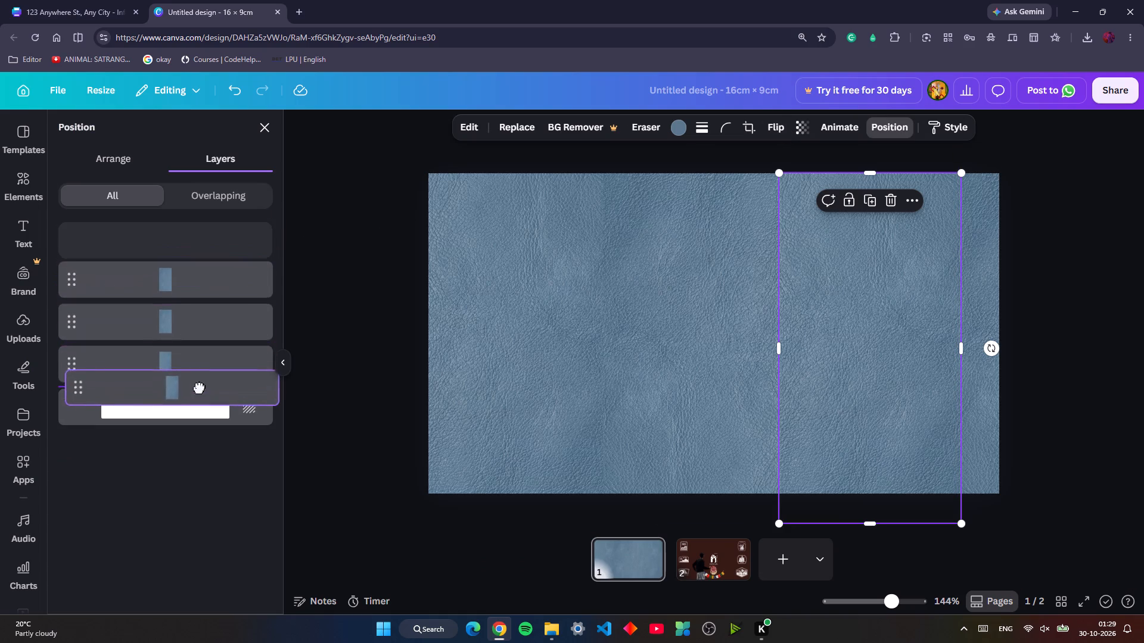
{"action": "left_click_drag", "start_coordinate": [200, 388], "coordinate": [201, 387]}
{"action": "left_click", "coordinate": [334, 438]}
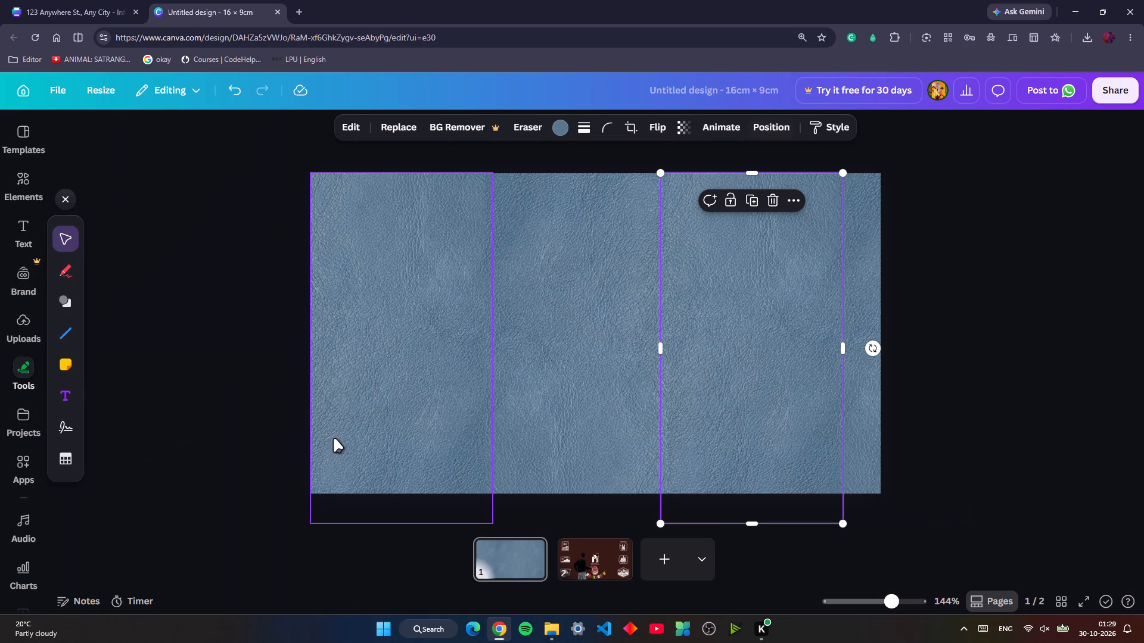
{"action": "left_click", "coordinate": [964, 348]}
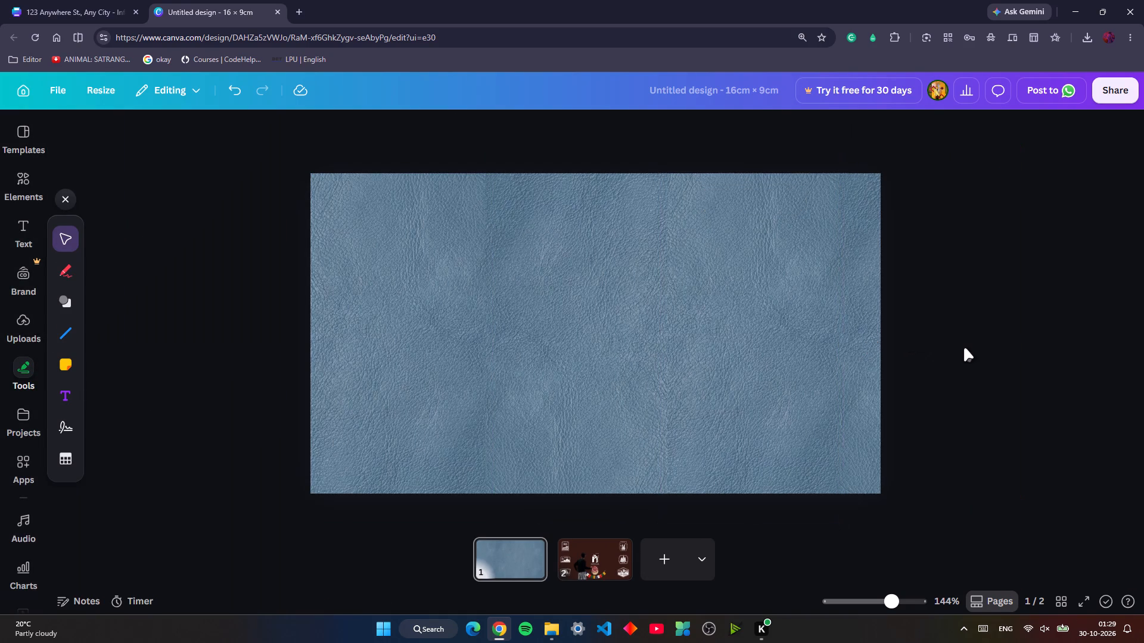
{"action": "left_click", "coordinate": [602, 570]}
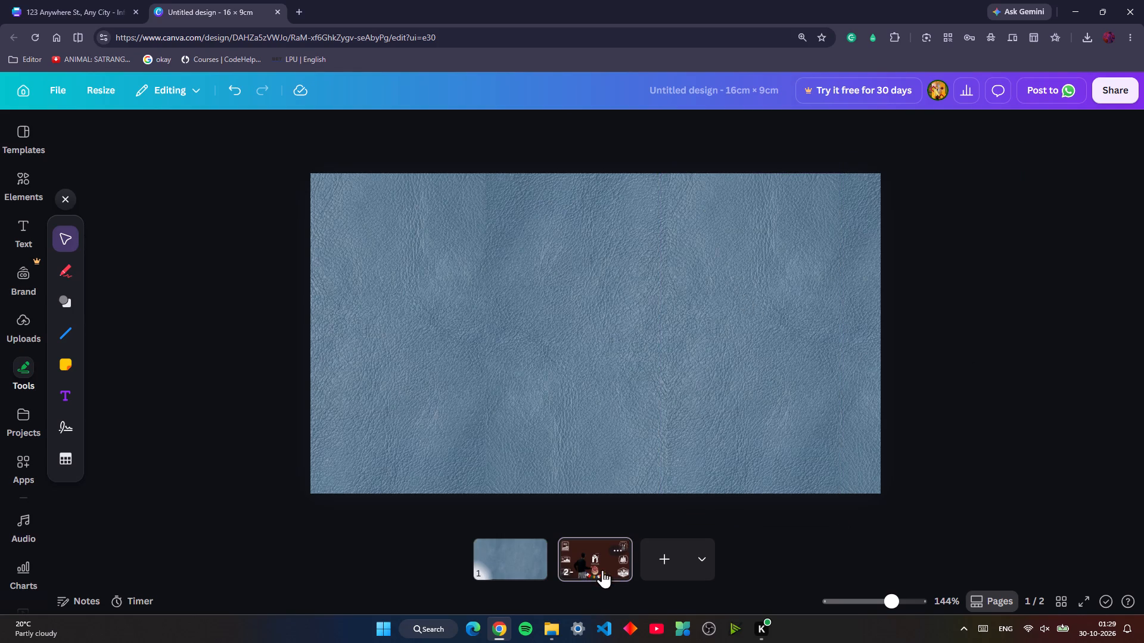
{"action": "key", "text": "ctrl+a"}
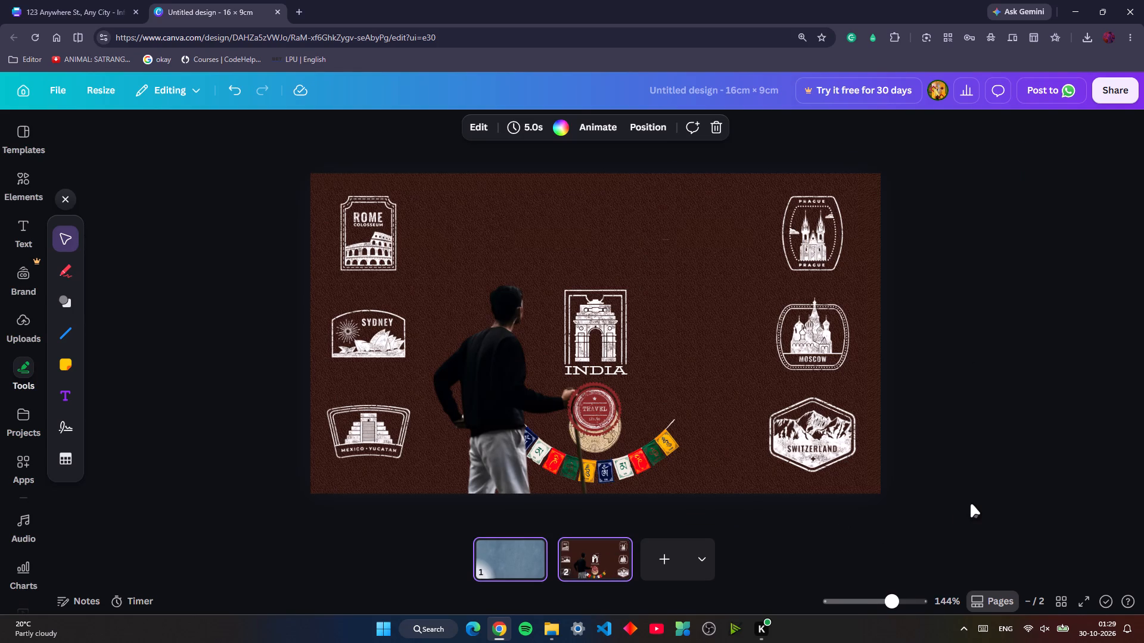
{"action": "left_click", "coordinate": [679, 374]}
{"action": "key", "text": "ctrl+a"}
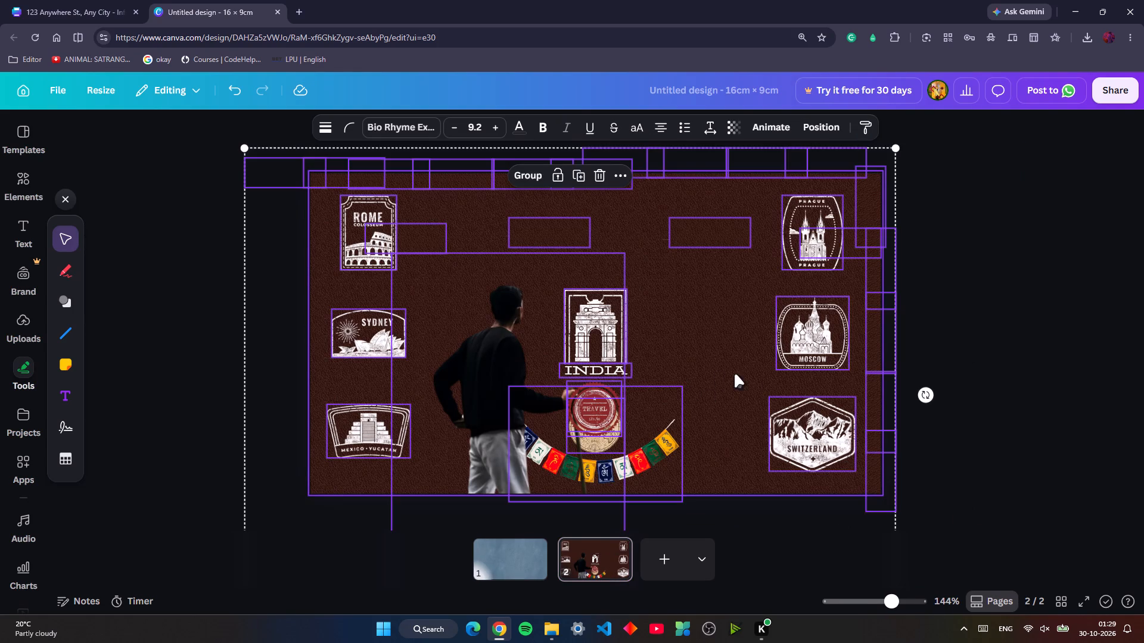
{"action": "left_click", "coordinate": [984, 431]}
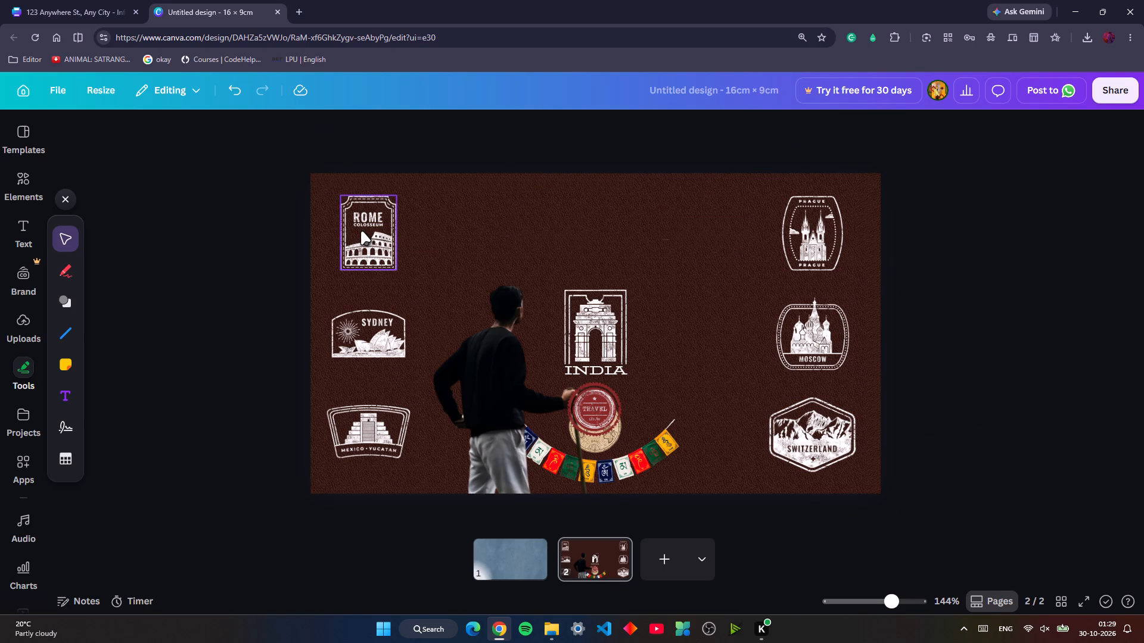
Copy the Rome, Sydney and Mexico-Yucatan stamps from the brown page 2 onto the blue leather page 1.
{"action": "left_click", "coordinate": [361, 231]}
{"action": "key", "text": "ctrl+c"}
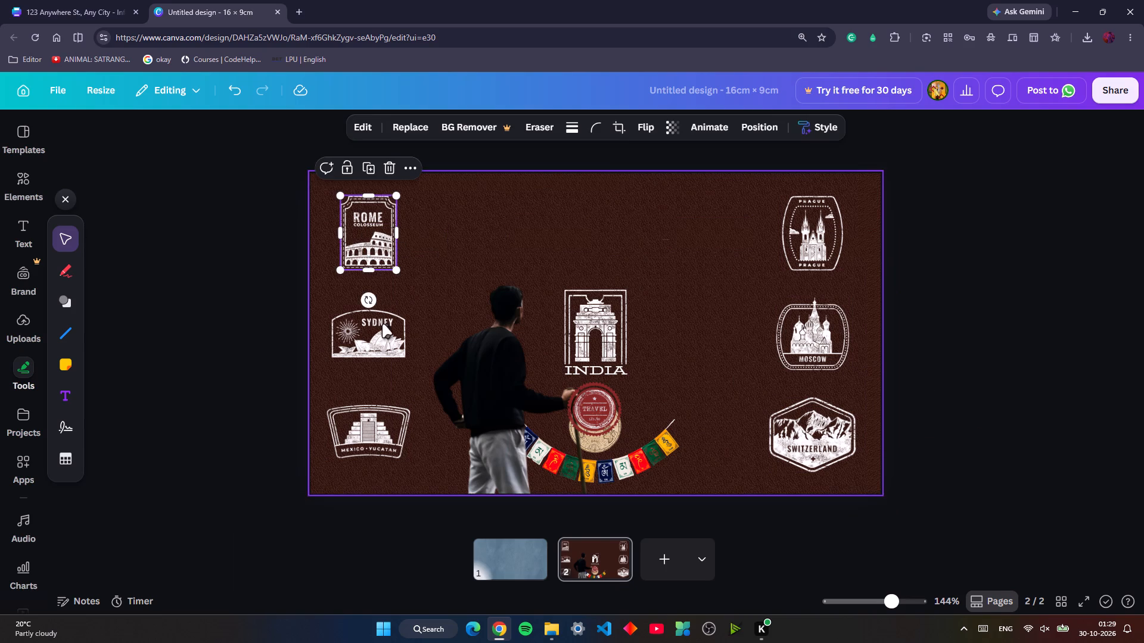
{"action": "left_click", "coordinate": [493, 551]}
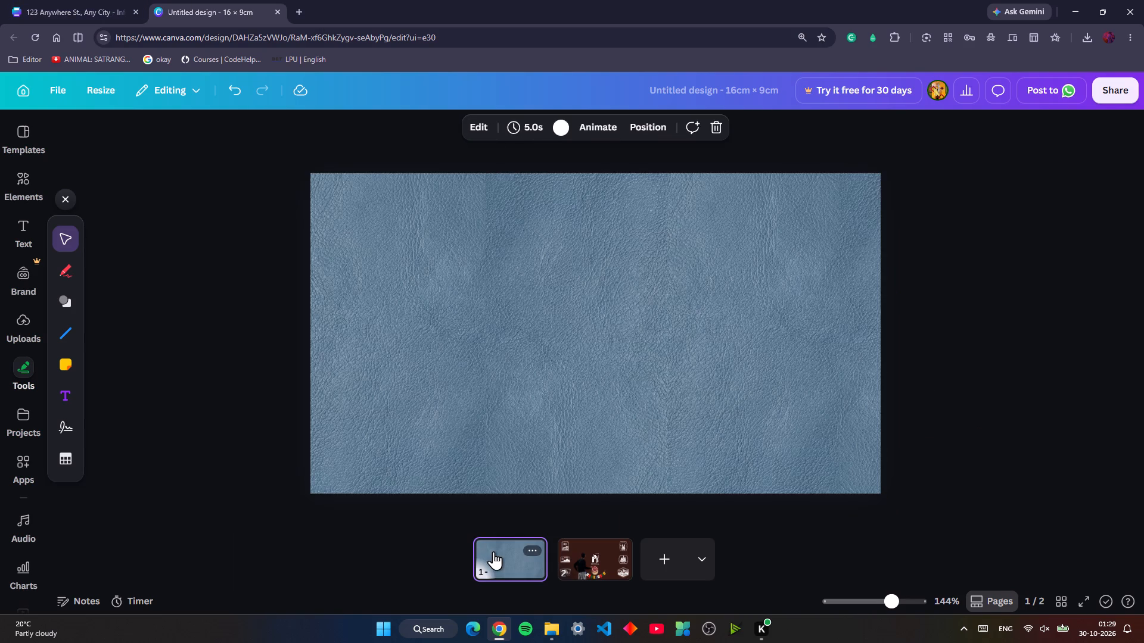
{"action": "key", "text": "ctrl+v"}
{"action": "left_click", "coordinate": [600, 572]}
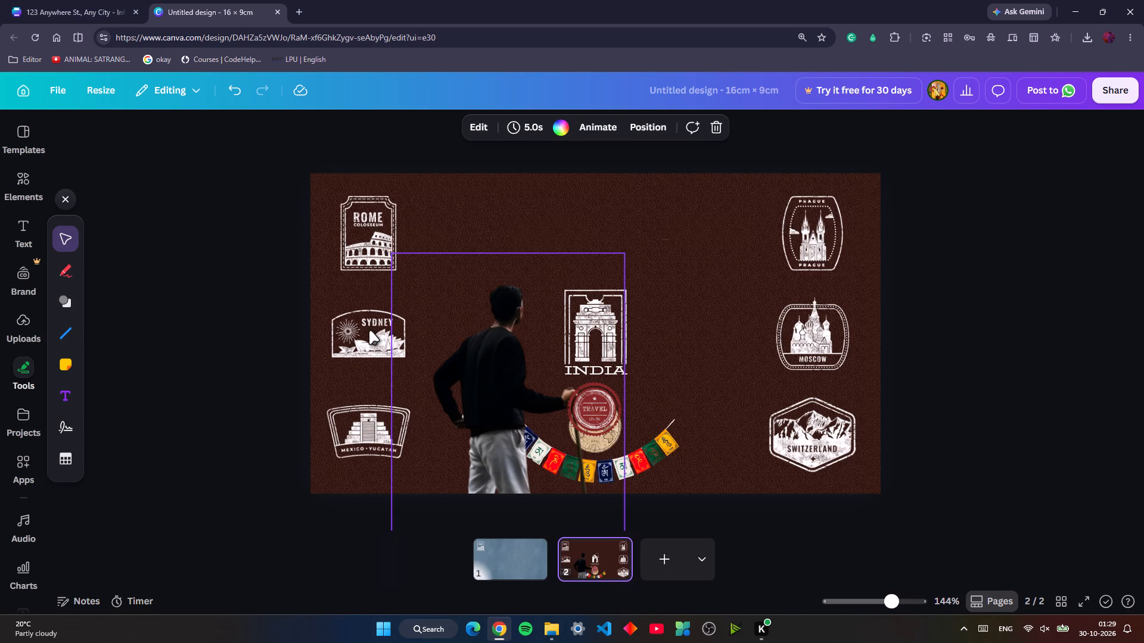
{"action": "left_click", "coordinate": [369, 329]}
{"action": "key", "text": "ctrl+c"}
{"action": "left_click", "coordinate": [514, 553]}
{"action": "key", "text": "ctrl+v"}
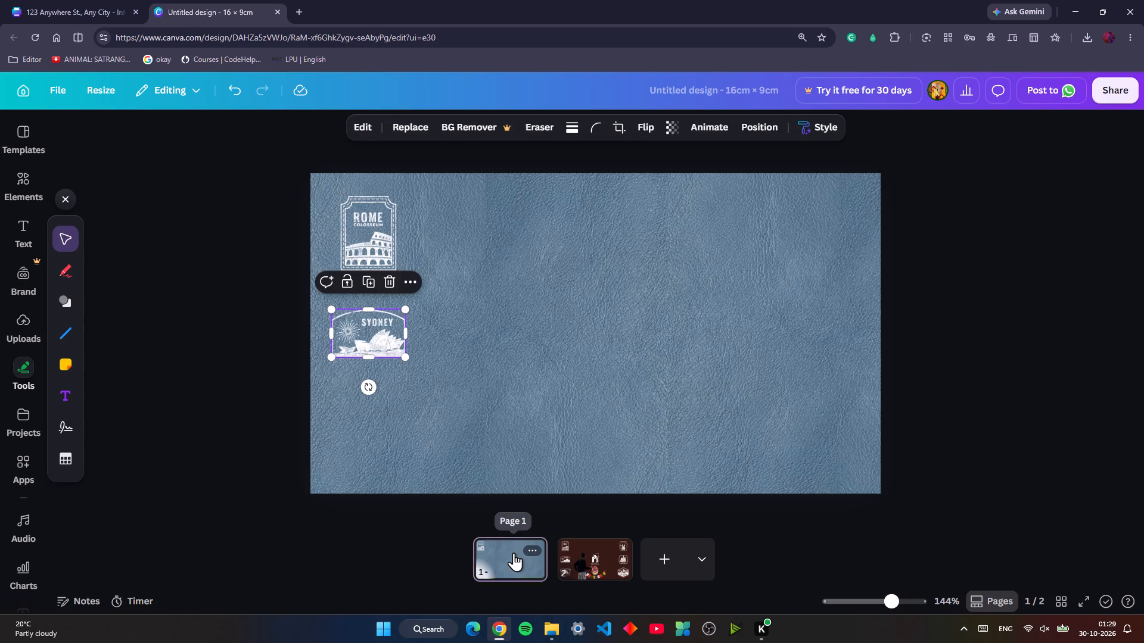
{"action": "left_click", "coordinate": [598, 570]}
{"action": "left_click", "coordinate": [366, 435]}
{"action": "key", "text": "ctrl+c"}
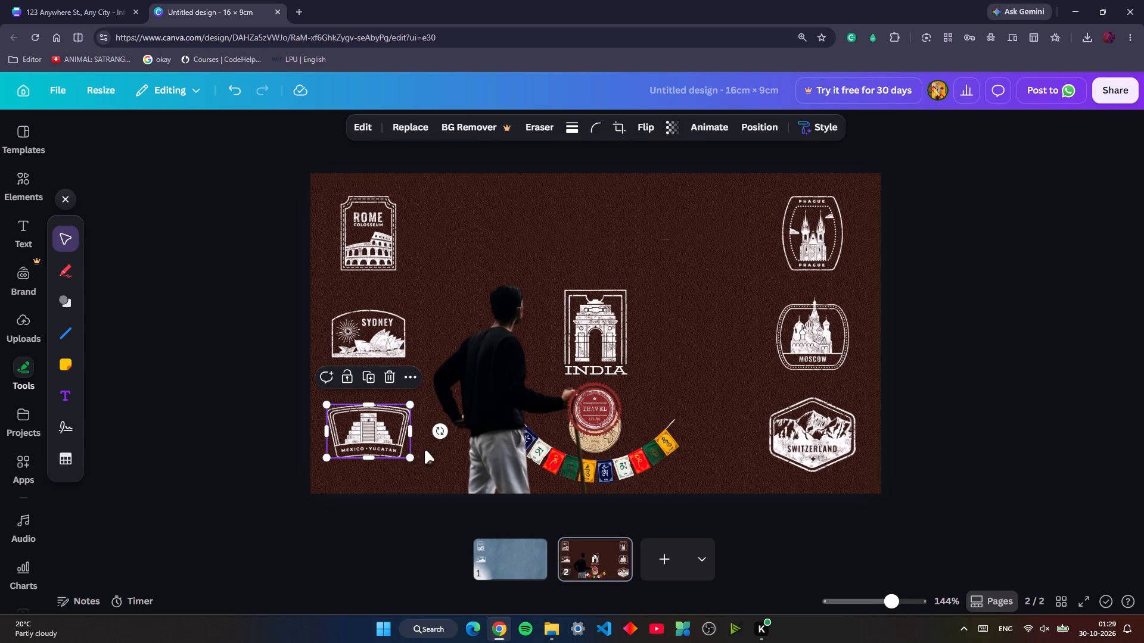
{"action": "left_click", "coordinate": [505, 539]}
{"action": "key", "text": "ctrl+v"}
Copy the man with the walking stick and the string of prayer flags from page 2 onto page 1.
{"action": "left_click", "coordinate": [576, 548]}
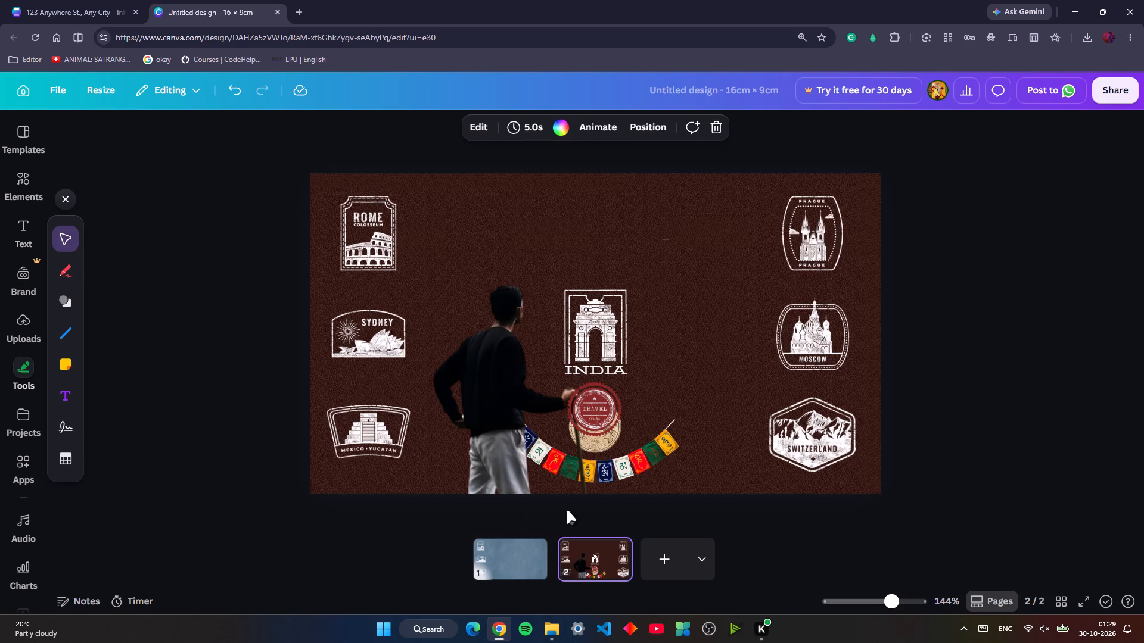
{"action": "left_click", "coordinate": [498, 445]}
{"action": "key", "text": "ctrl+c"}
{"action": "left_click", "coordinate": [524, 566]}
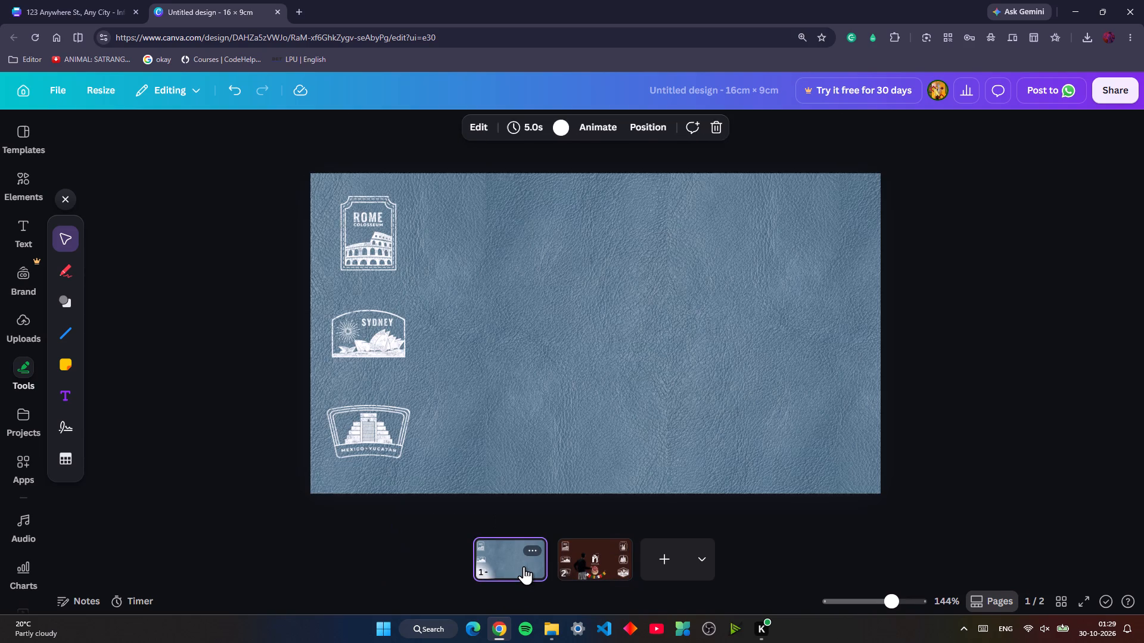
{"action": "key", "text": "ctrl+v"}
{"action": "left_click", "coordinate": [574, 560]}
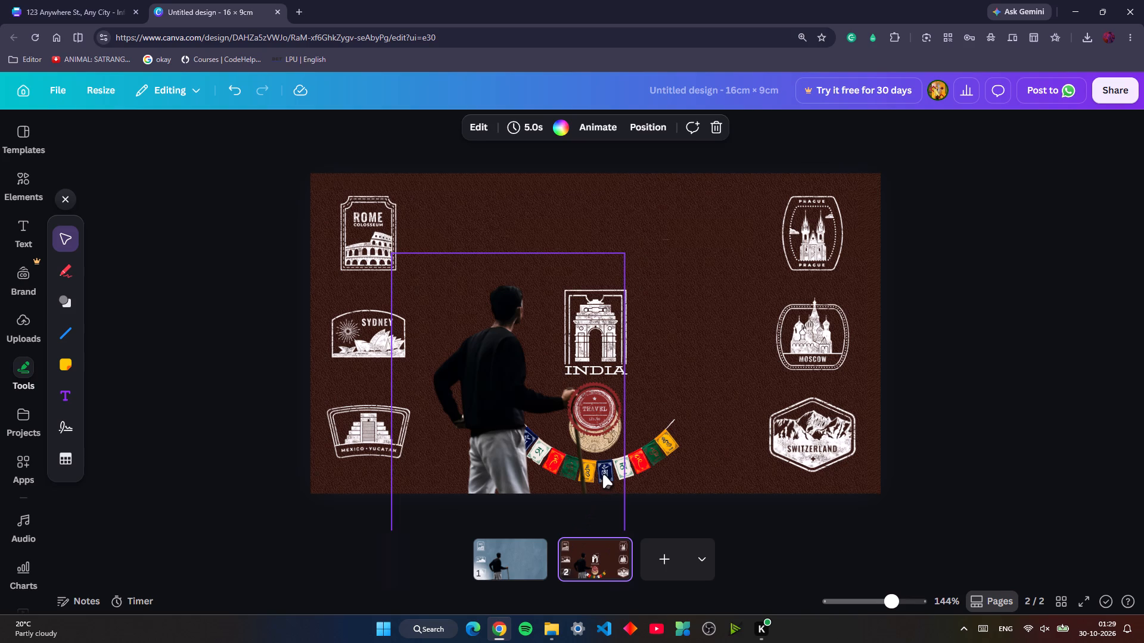
{"action": "left_click", "coordinate": [603, 475]}
{"action": "left_click", "coordinate": [655, 460]}
{"action": "key", "text": "ctrl+c"}
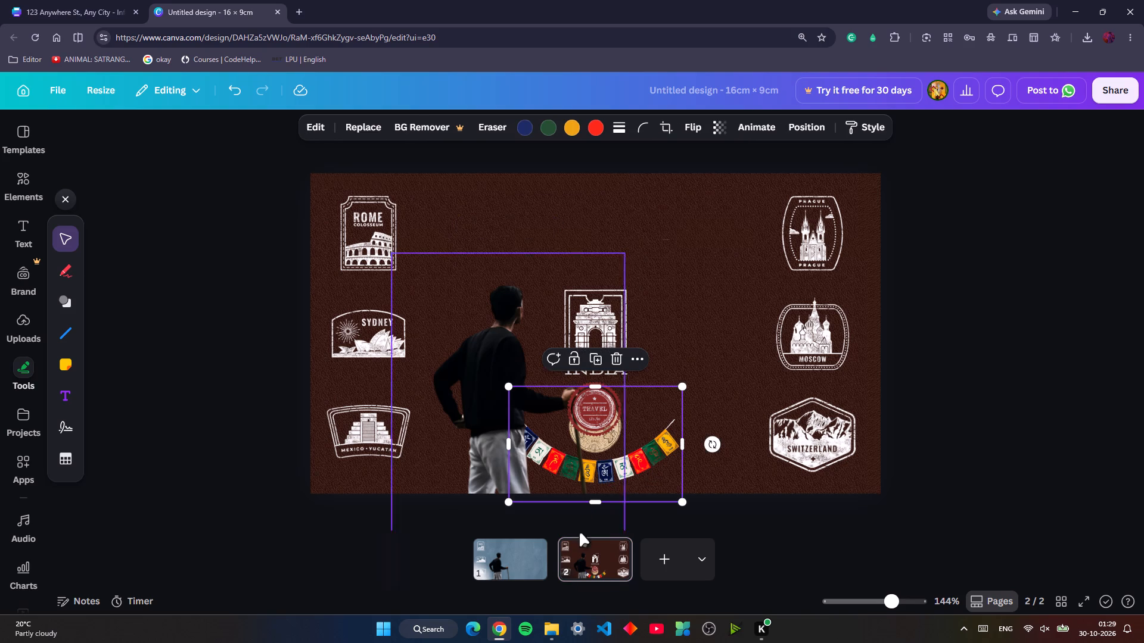
{"action": "left_click", "coordinate": [527, 571]}
{"action": "key", "text": "ctrl+v"}
Copy the light Travel stamp and its red scalloped badge from page 2 onto page 1.
{"action": "left_click", "coordinate": [591, 574]}
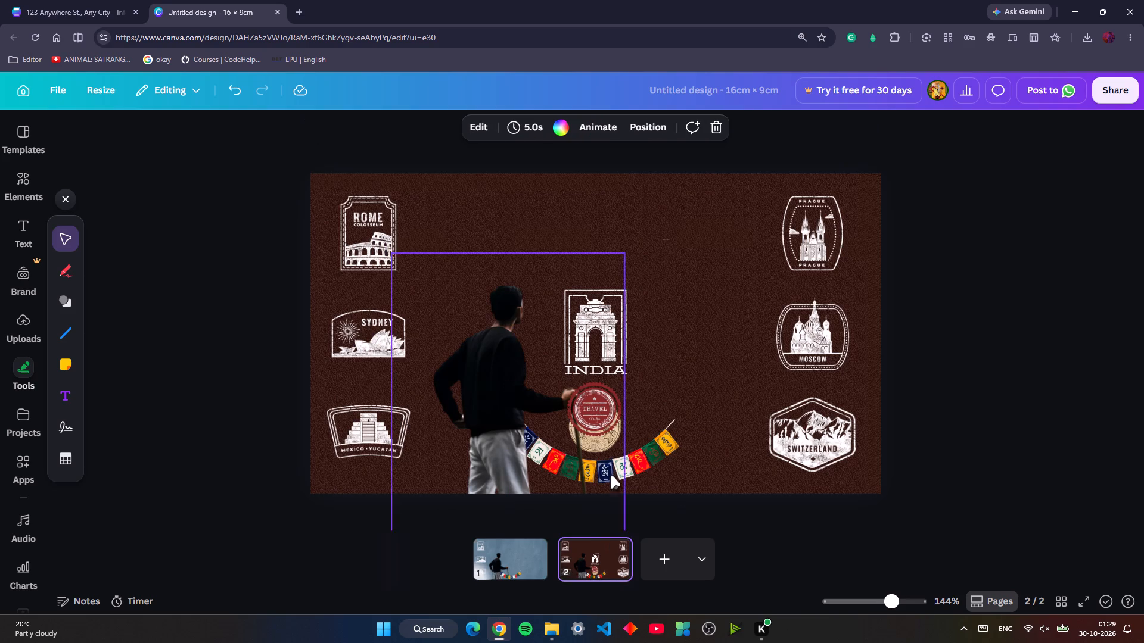
{"action": "left_click", "coordinate": [608, 414]}
{"action": "key", "text": "ctrl+c"}
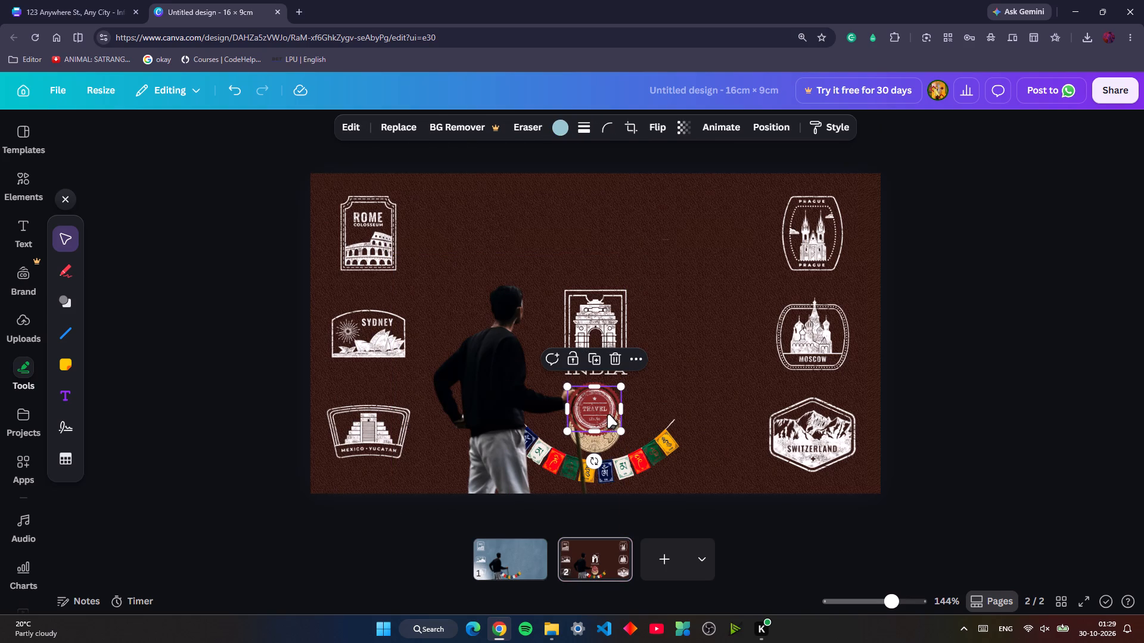
{"action": "left_click", "coordinate": [526, 567]}
{"action": "key", "text": "ctrl+v"}
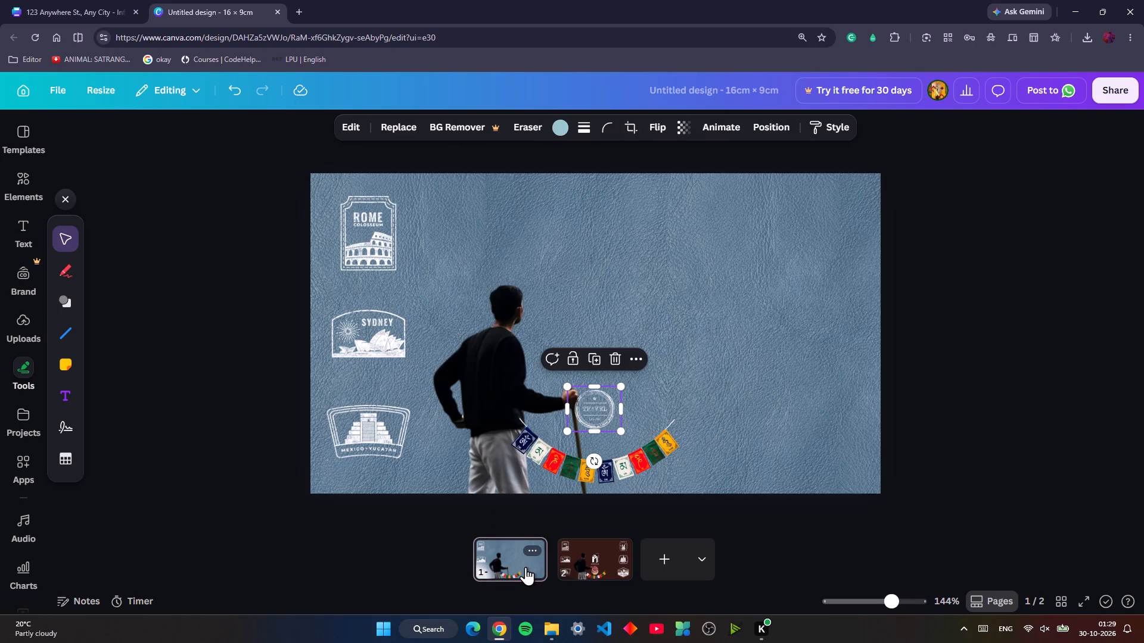
{"action": "left_click", "coordinate": [567, 567]}
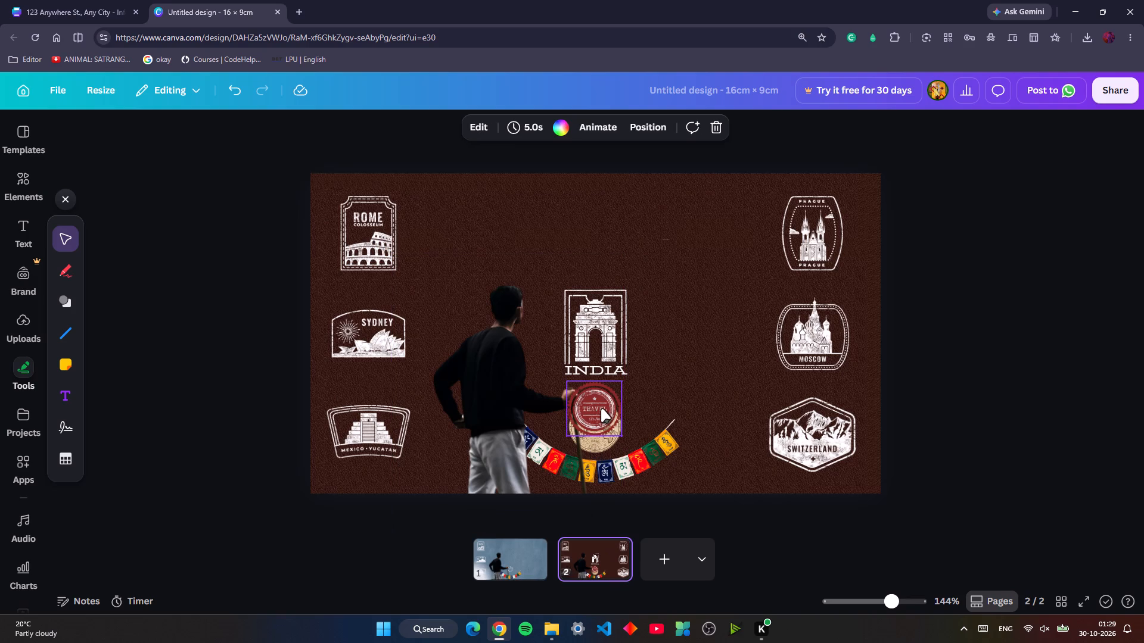
{"action": "left_click", "coordinate": [607, 385]}
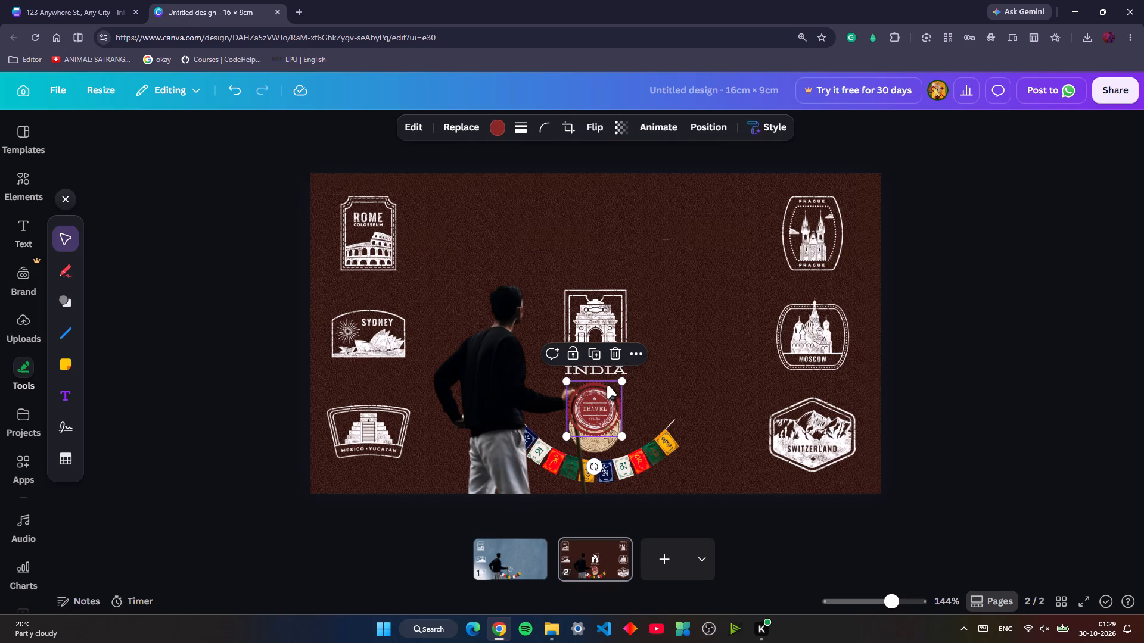
{"action": "key", "text": "ctrl+c"}
{"action": "left_click", "coordinate": [514, 552]}
{"action": "key", "text": "ctrl+v"}
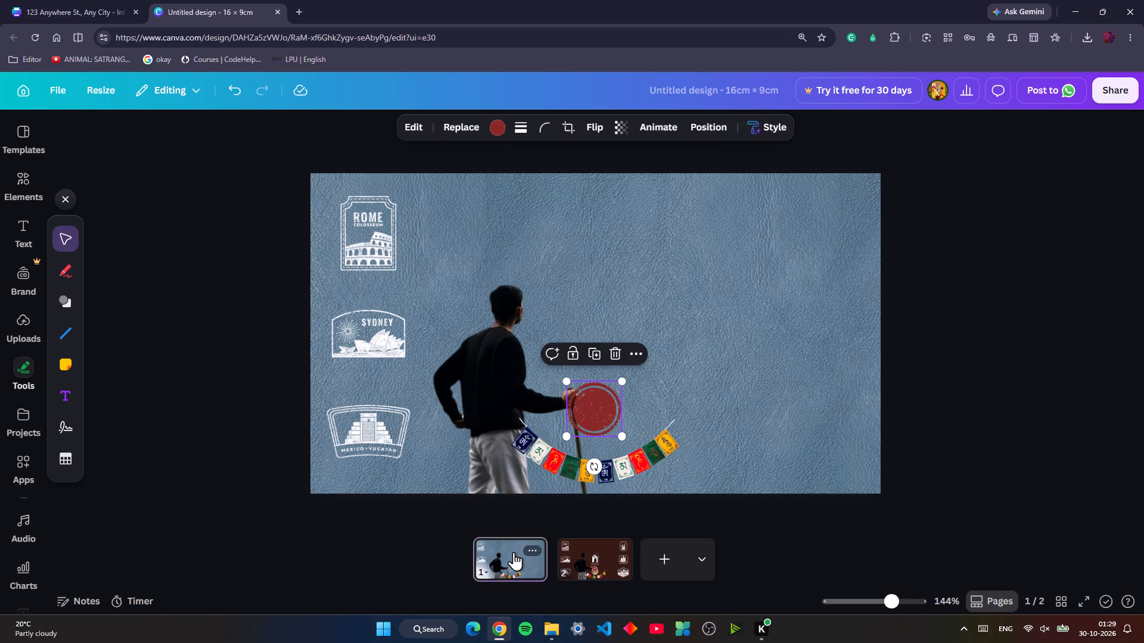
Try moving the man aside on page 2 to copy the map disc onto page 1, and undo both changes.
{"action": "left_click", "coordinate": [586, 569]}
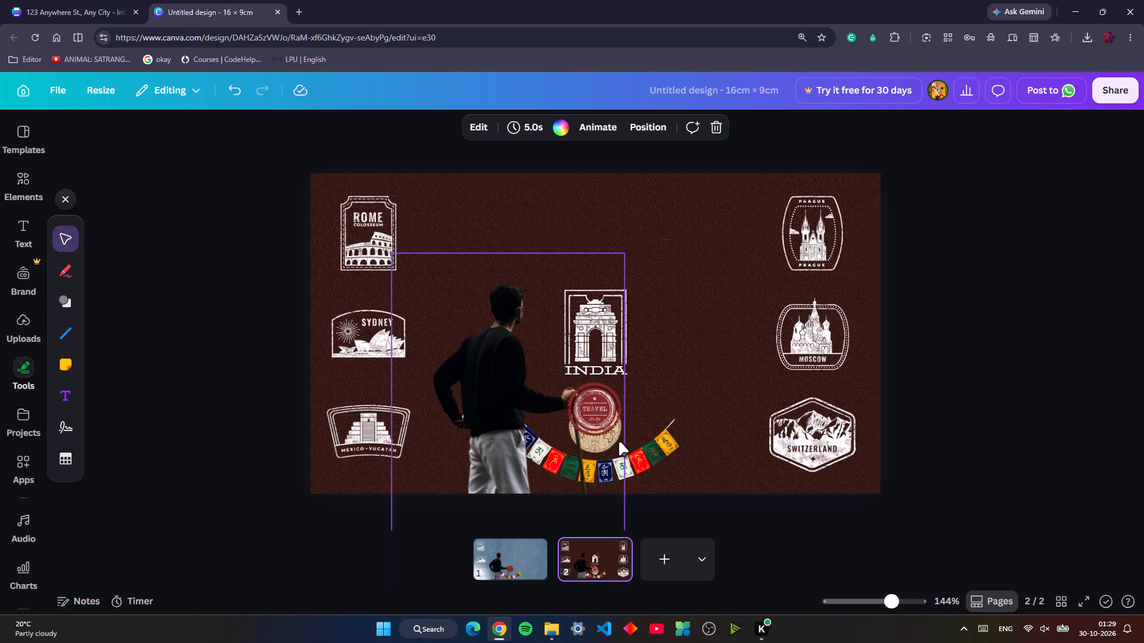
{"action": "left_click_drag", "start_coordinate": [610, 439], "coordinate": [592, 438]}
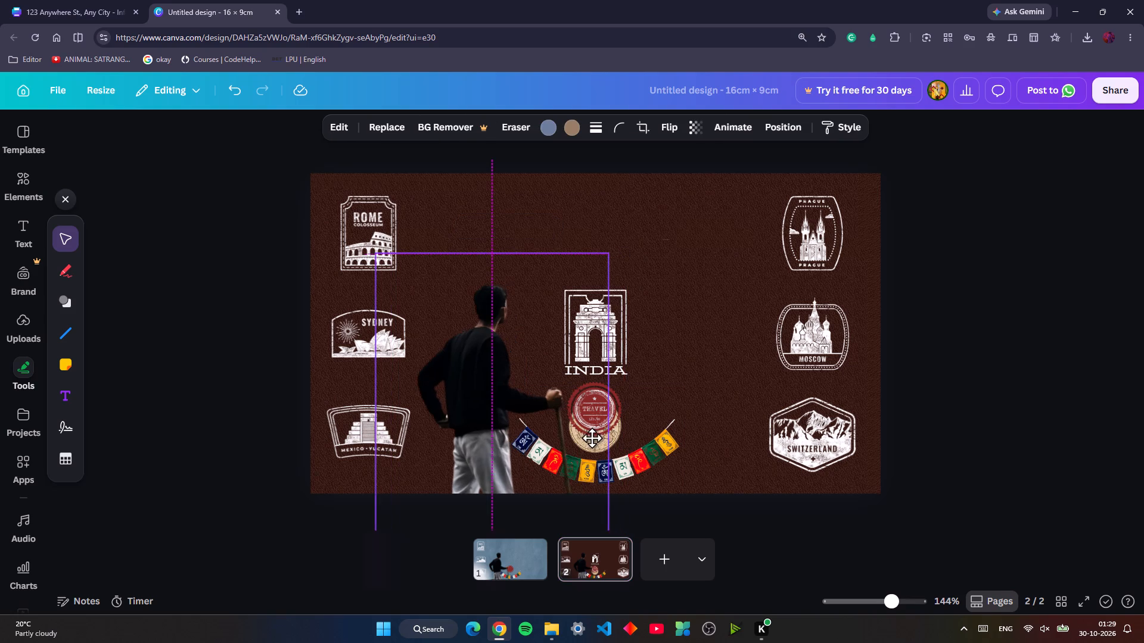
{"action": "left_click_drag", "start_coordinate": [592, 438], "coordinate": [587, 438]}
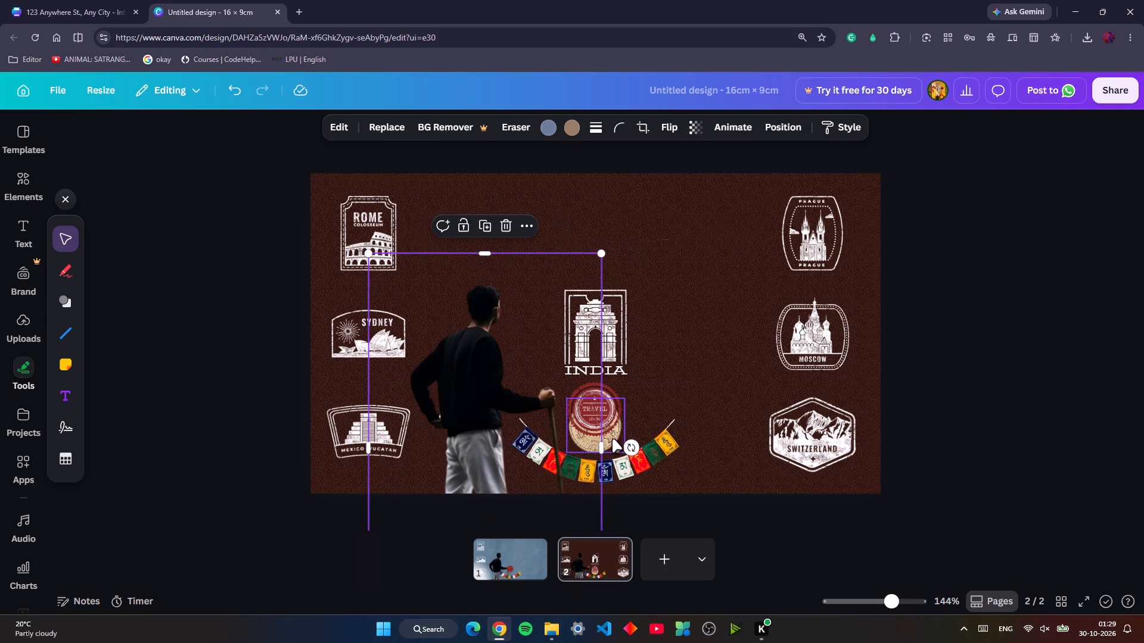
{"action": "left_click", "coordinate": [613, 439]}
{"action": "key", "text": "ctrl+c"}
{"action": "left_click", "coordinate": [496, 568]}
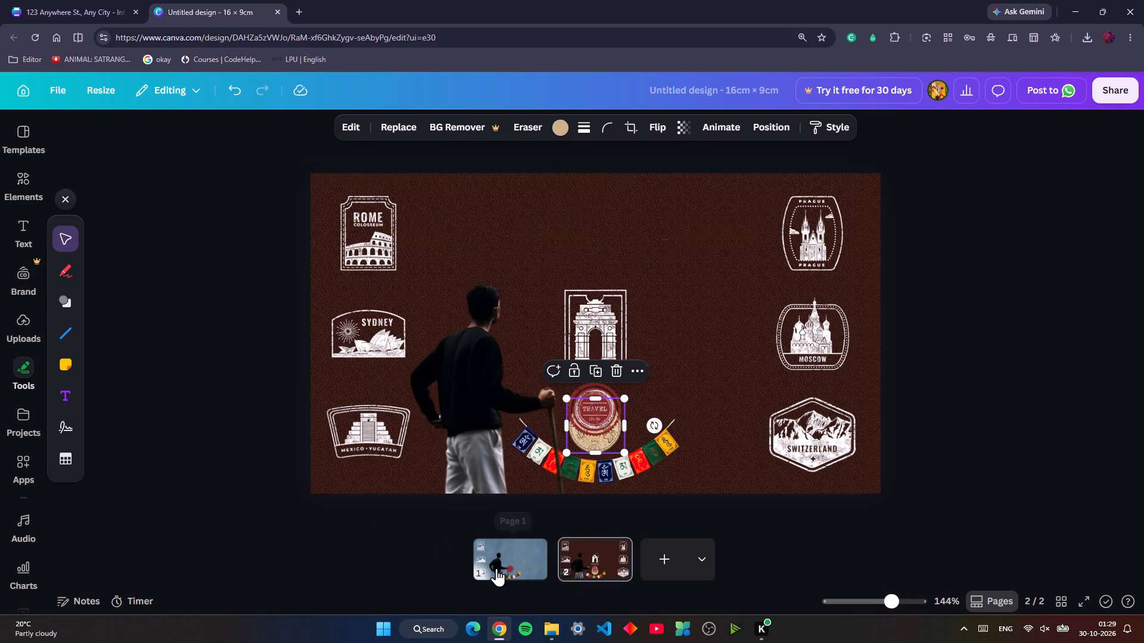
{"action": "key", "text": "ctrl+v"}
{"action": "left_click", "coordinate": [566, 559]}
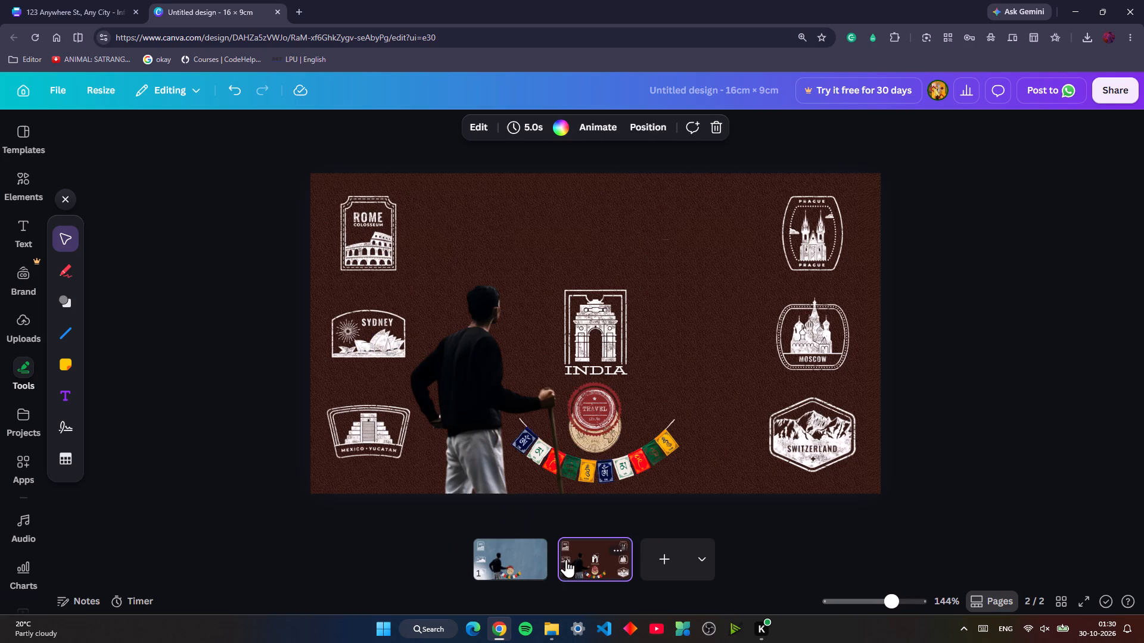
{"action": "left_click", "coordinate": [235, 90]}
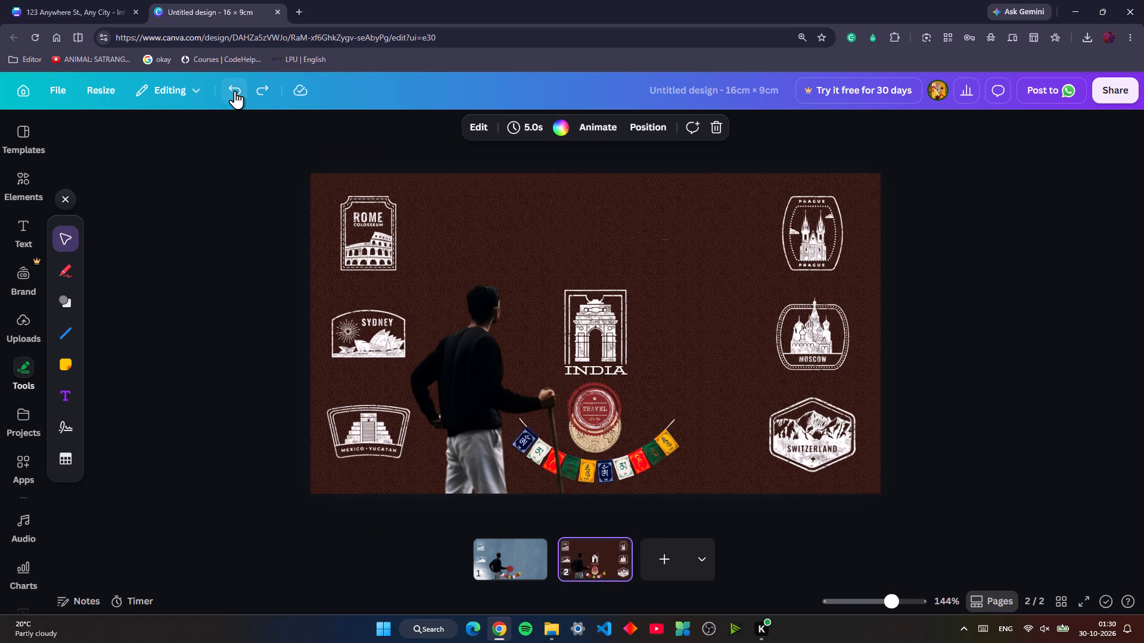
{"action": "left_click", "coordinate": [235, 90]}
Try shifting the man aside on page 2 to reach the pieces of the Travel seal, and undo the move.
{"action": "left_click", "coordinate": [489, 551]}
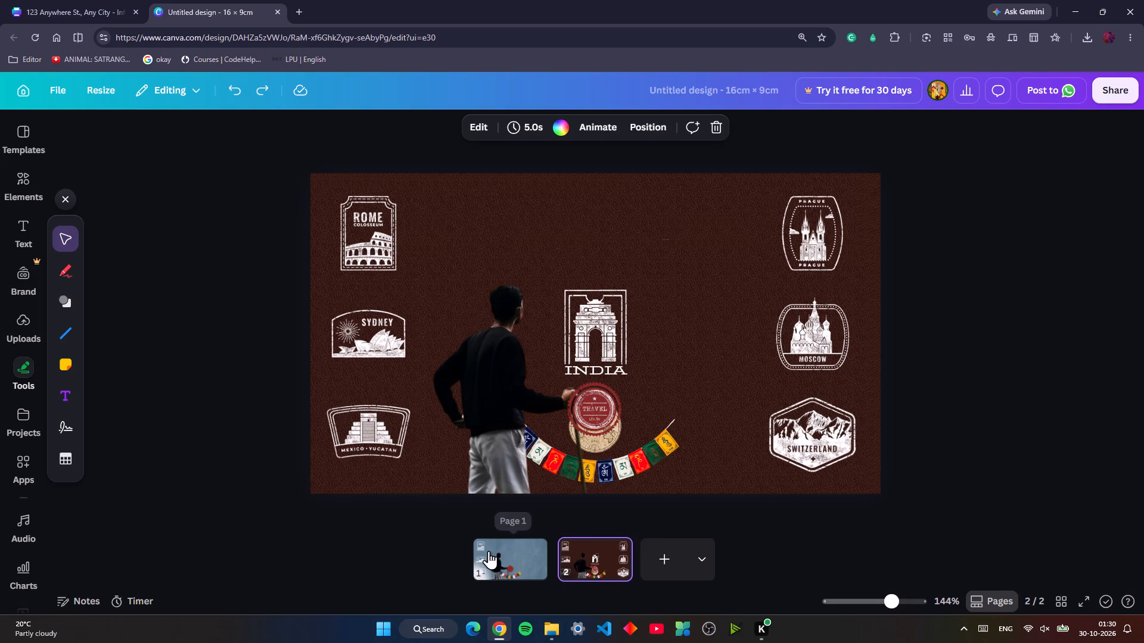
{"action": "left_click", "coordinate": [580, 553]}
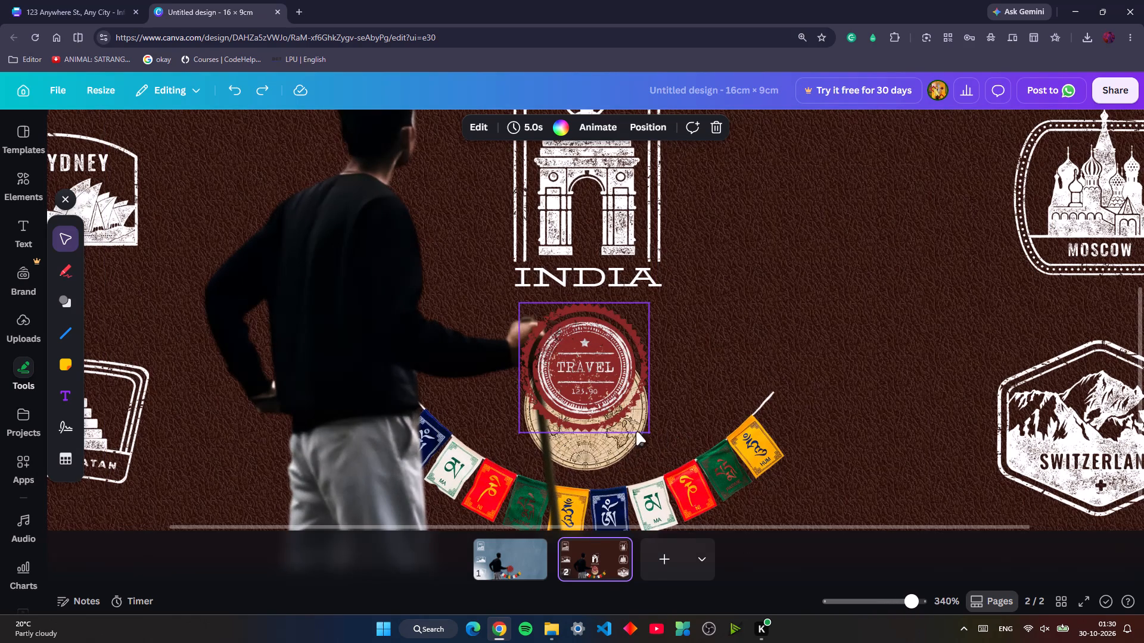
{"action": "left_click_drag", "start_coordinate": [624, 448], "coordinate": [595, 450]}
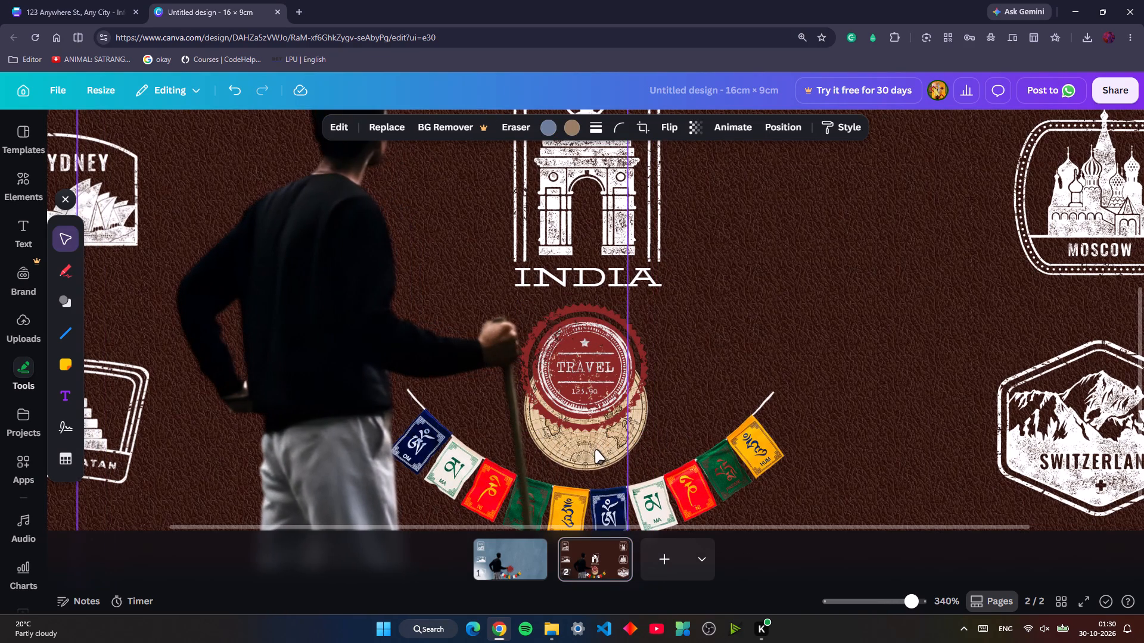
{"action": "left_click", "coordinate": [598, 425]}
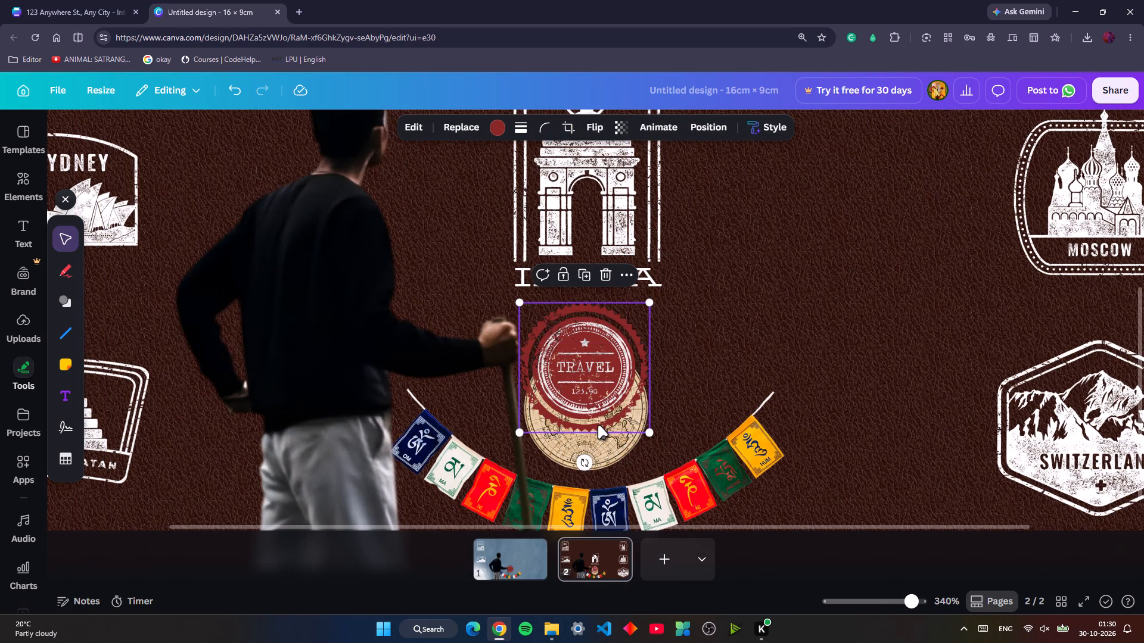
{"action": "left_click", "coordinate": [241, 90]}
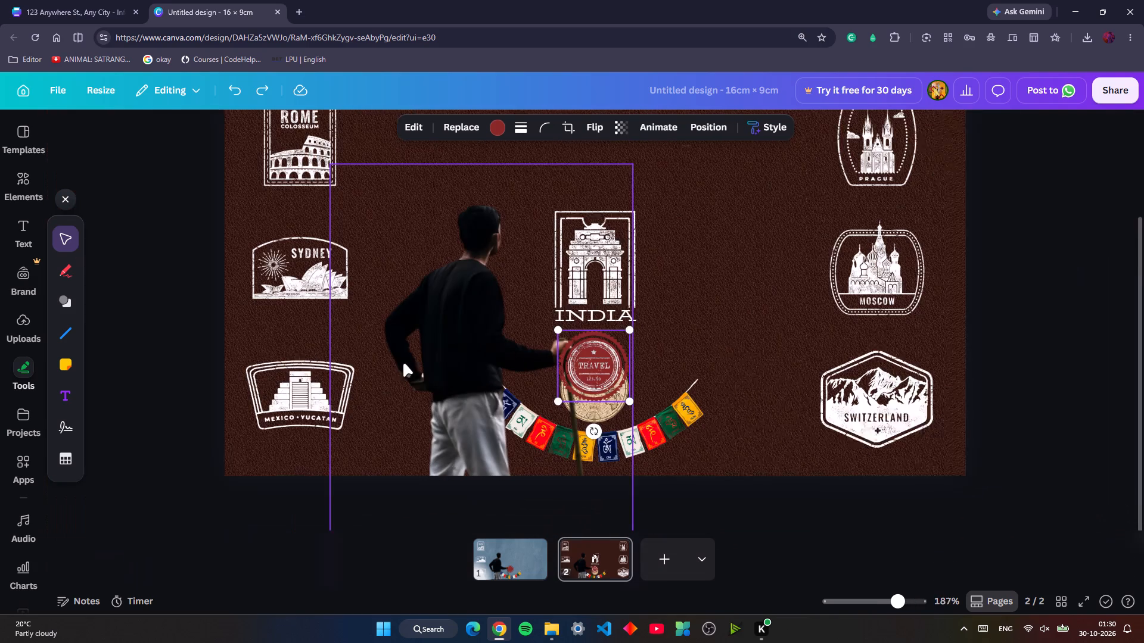
Crop the empty side of the man image over the Travel seal on page 2, narrowing its frame to about 6.1 cm wide.
{"action": "left_click", "coordinate": [455, 372]}
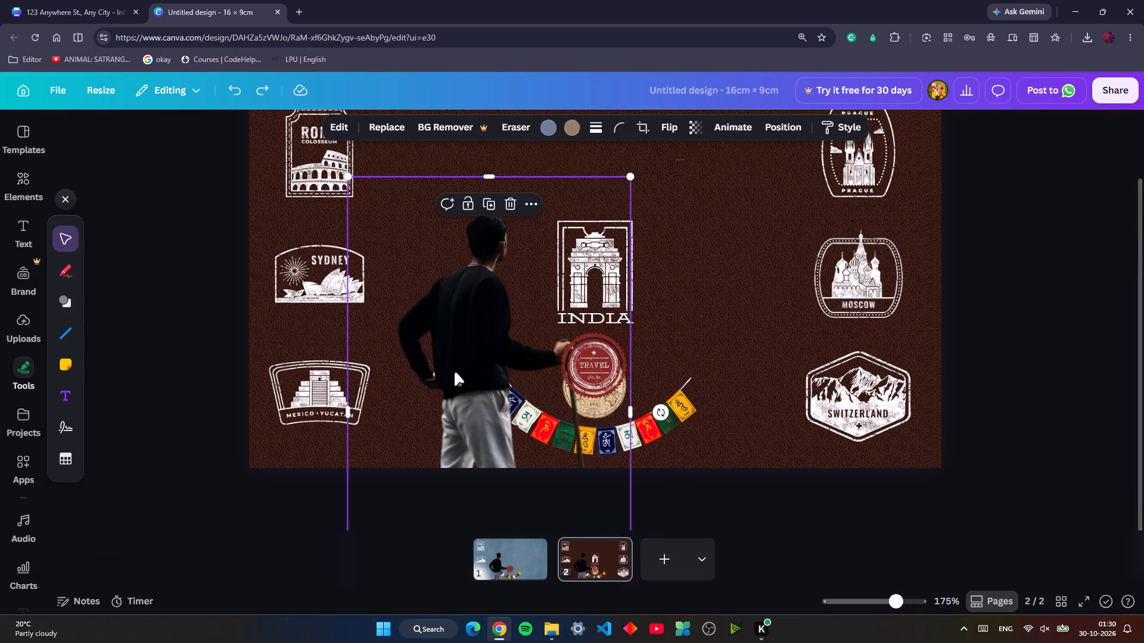
{"action": "left_click_drag", "start_coordinate": [627, 413], "coordinate": [604, 411]}
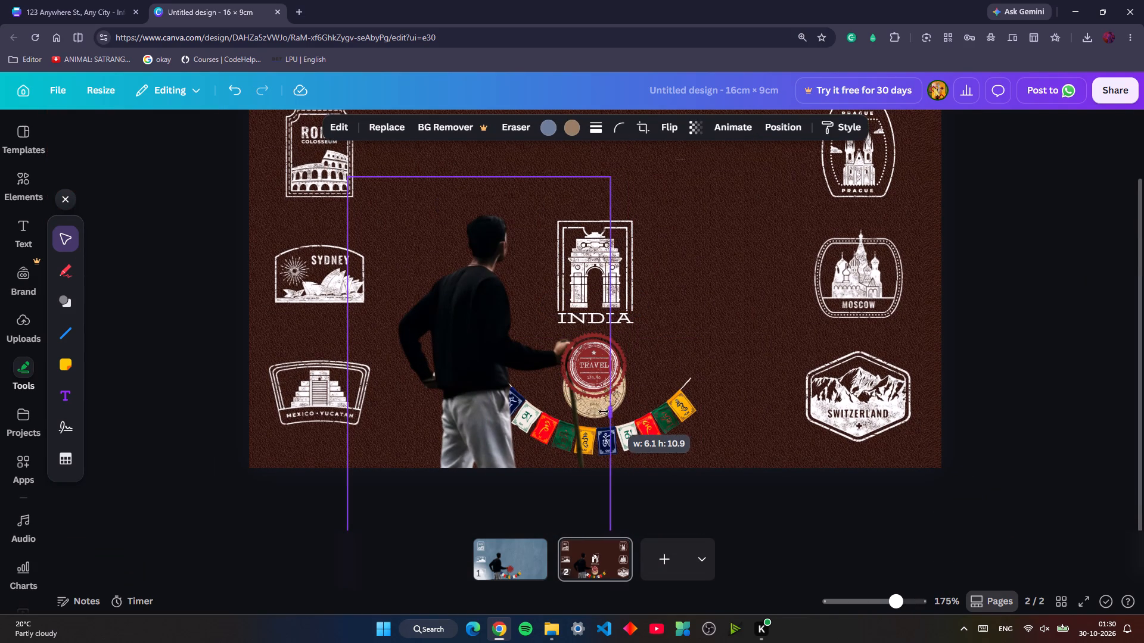
{"action": "left_click_drag", "start_coordinate": [604, 411], "coordinate": [604, 411]}
{"action": "left_click", "coordinate": [719, 514]}
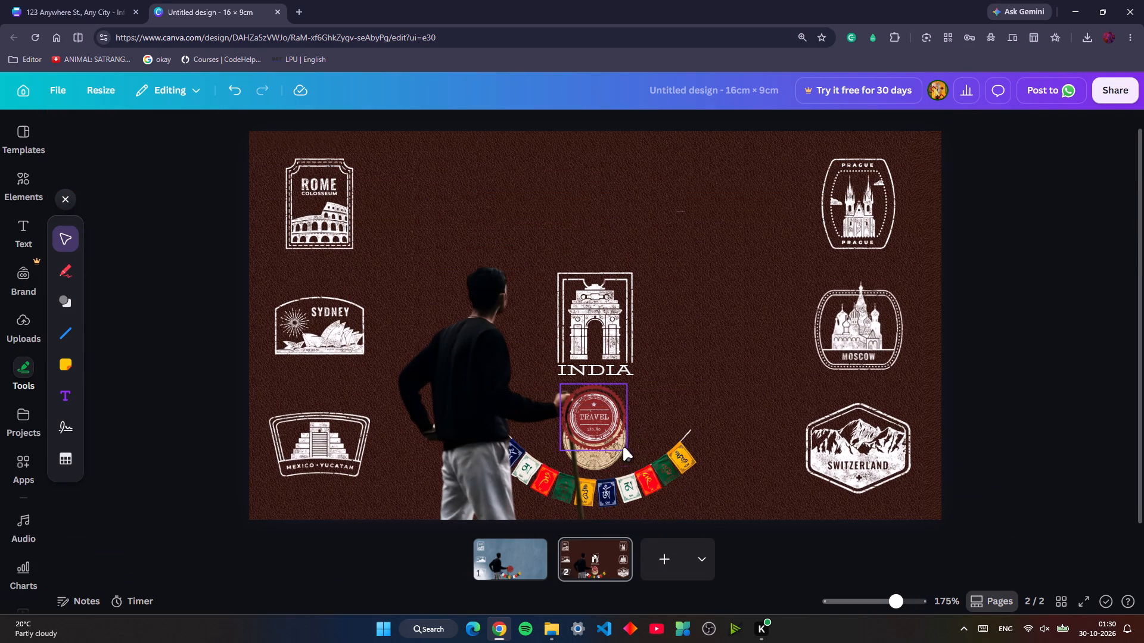
Copy the old map disc behind the Travel seal from page 2 onto page 1.
{"action": "left_click", "coordinate": [618, 455]}
{"action": "key", "text": "ctrl+c"}
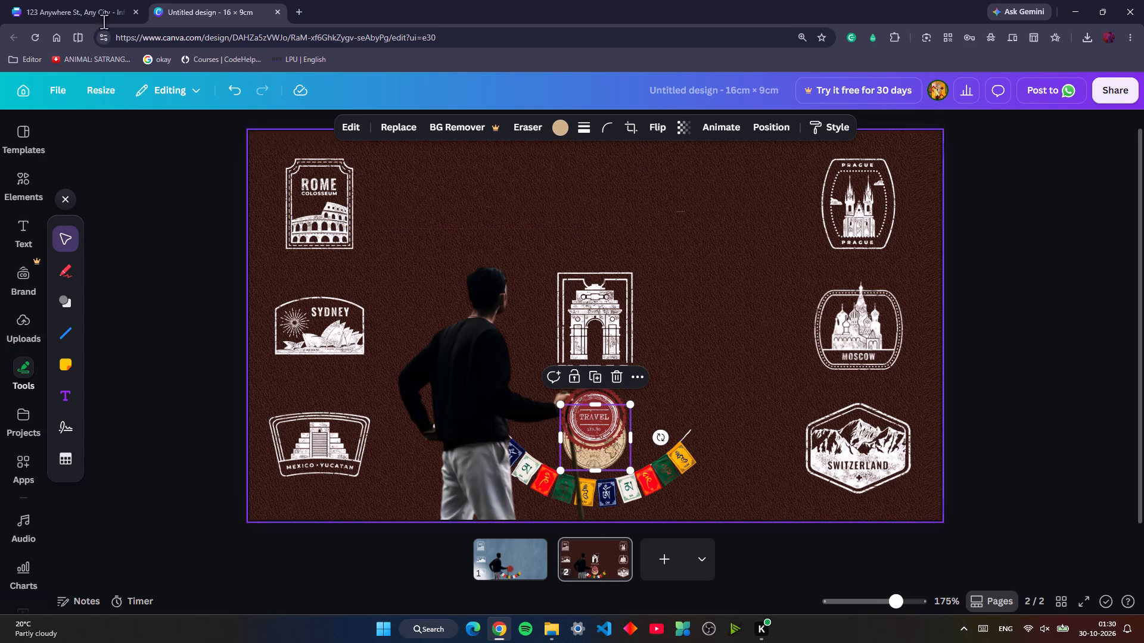
{"action": "left_click", "coordinate": [107, 1]}
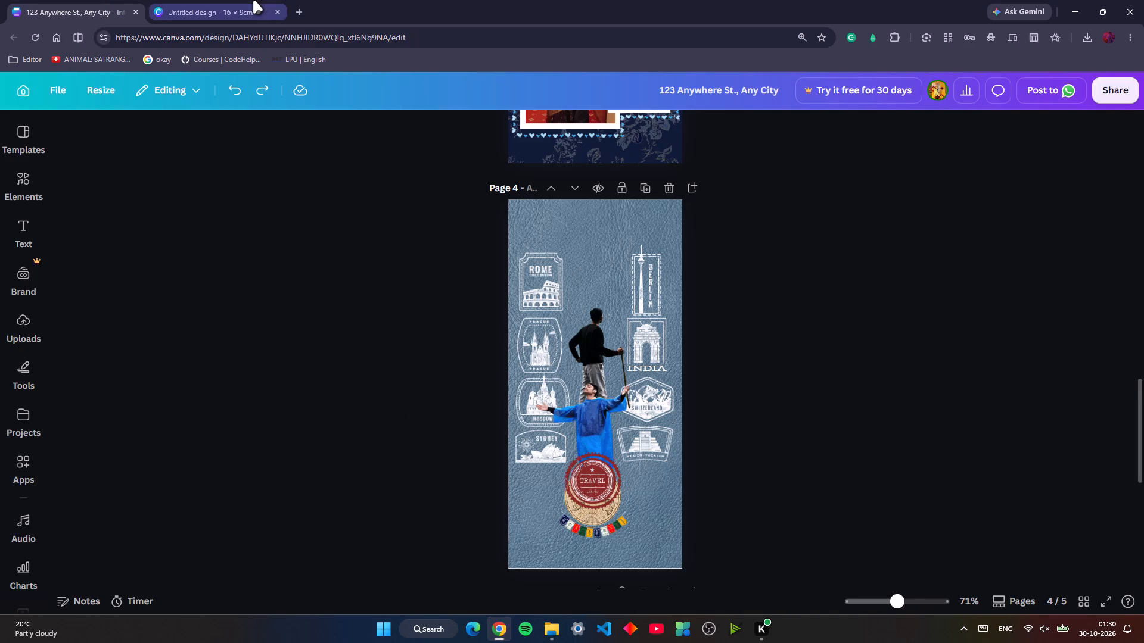
{"action": "left_click", "coordinate": [250, 0]}
{"action": "right_click", "coordinate": [499, 553]}
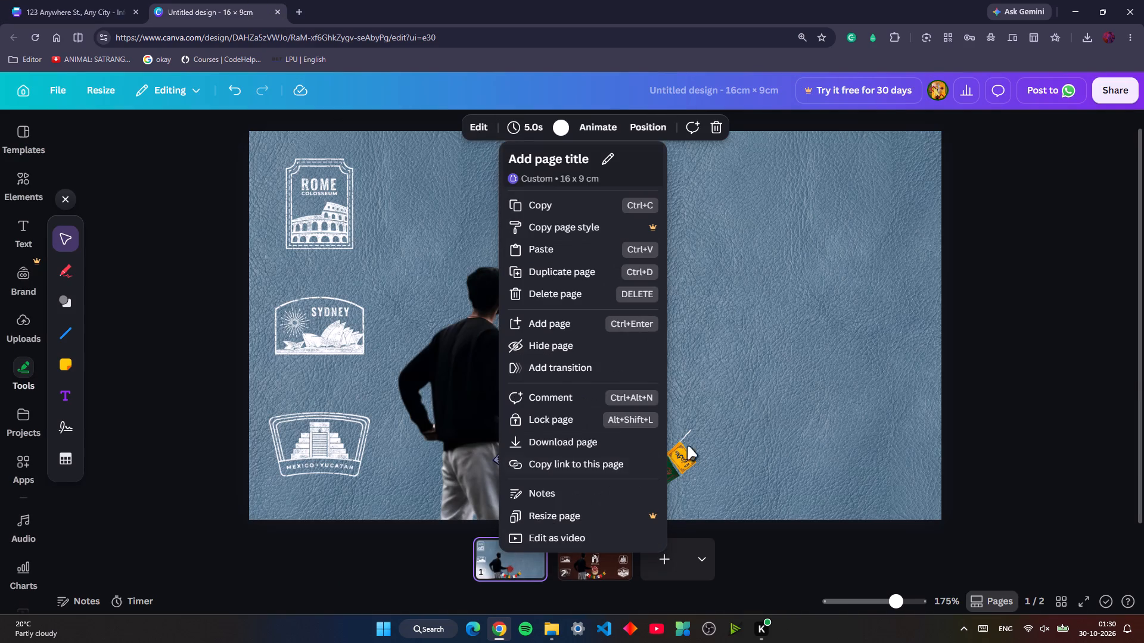
{"action": "left_click", "coordinate": [744, 539]}
{"action": "key", "text": "ctrl+v"}
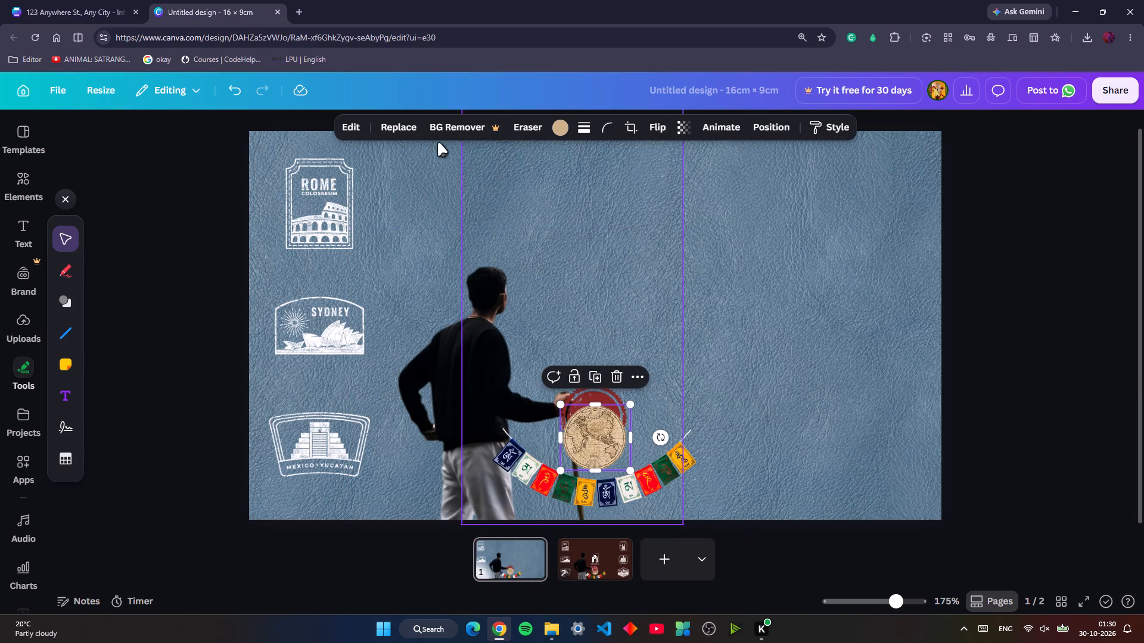
Copy the India Gate stamp together with its INDIA text from page 2 onto page 1.
{"action": "left_click", "coordinate": [592, 554]}
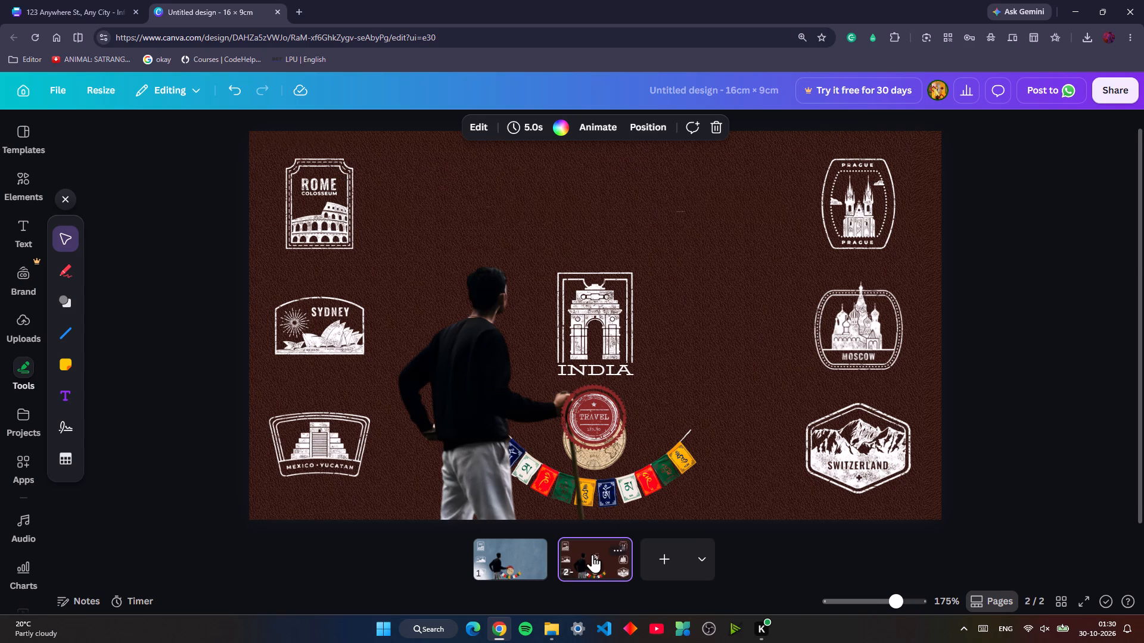
{"action": "left_click_drag", "start_coordinate": [652, 298], "coordinate": [621, 355]}
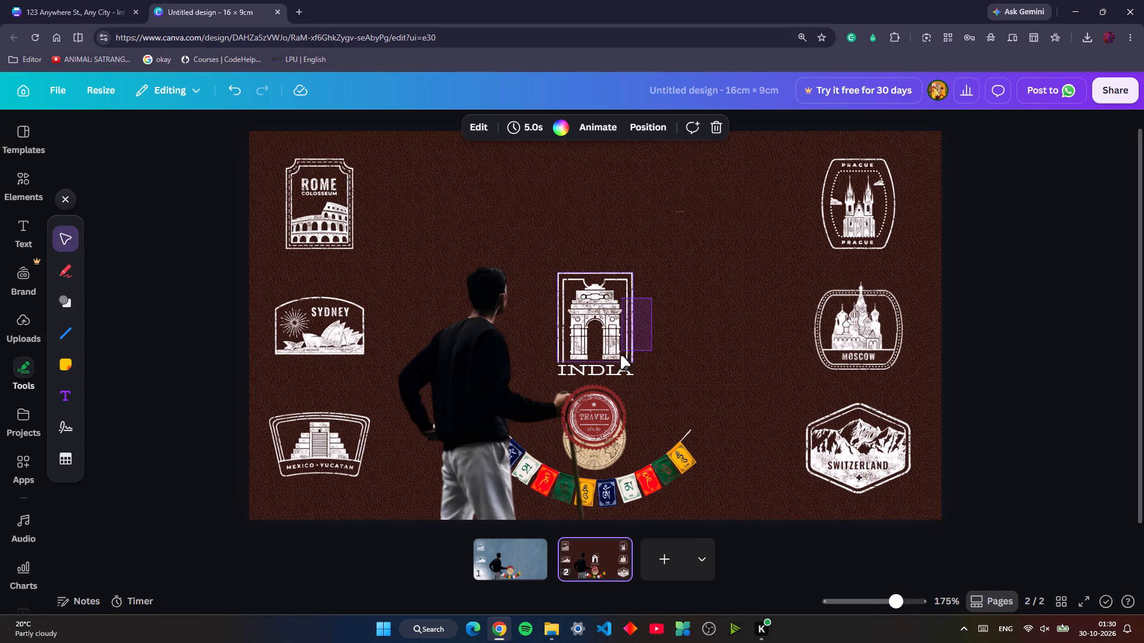
{"action": "left_click_drag", "start_coordinate": [621, 355], "coordinate": [614, 370]}
{"action": "key", "text": "ctrl+c"}
{"action": "left_click", "coordinate": [521, 564]}
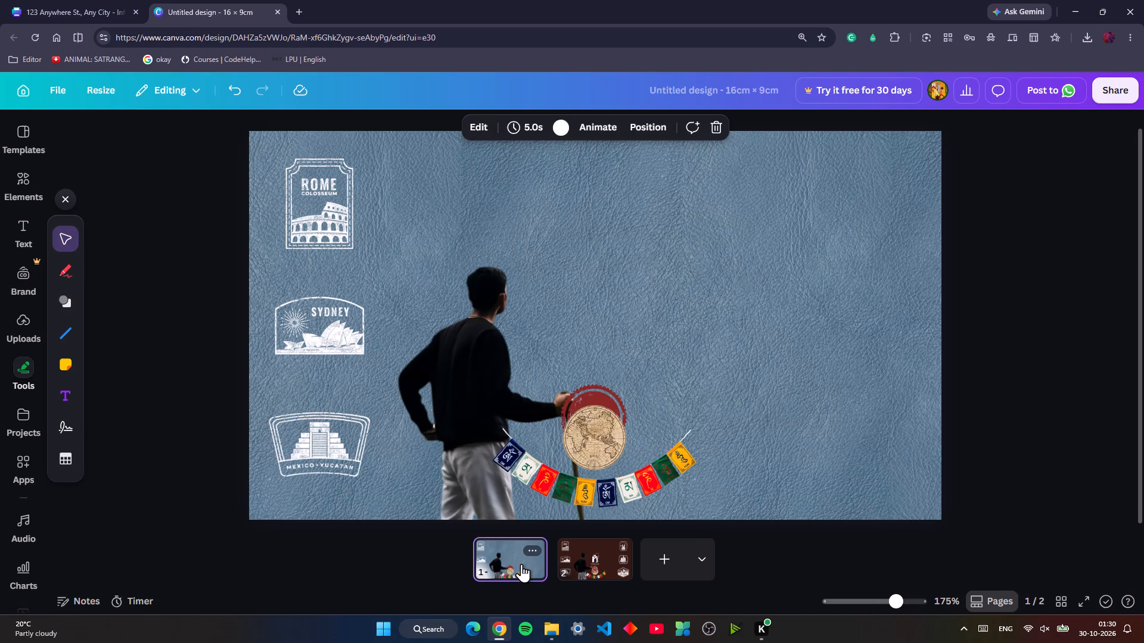
{"action": "key", "text": "ctrl+v"}
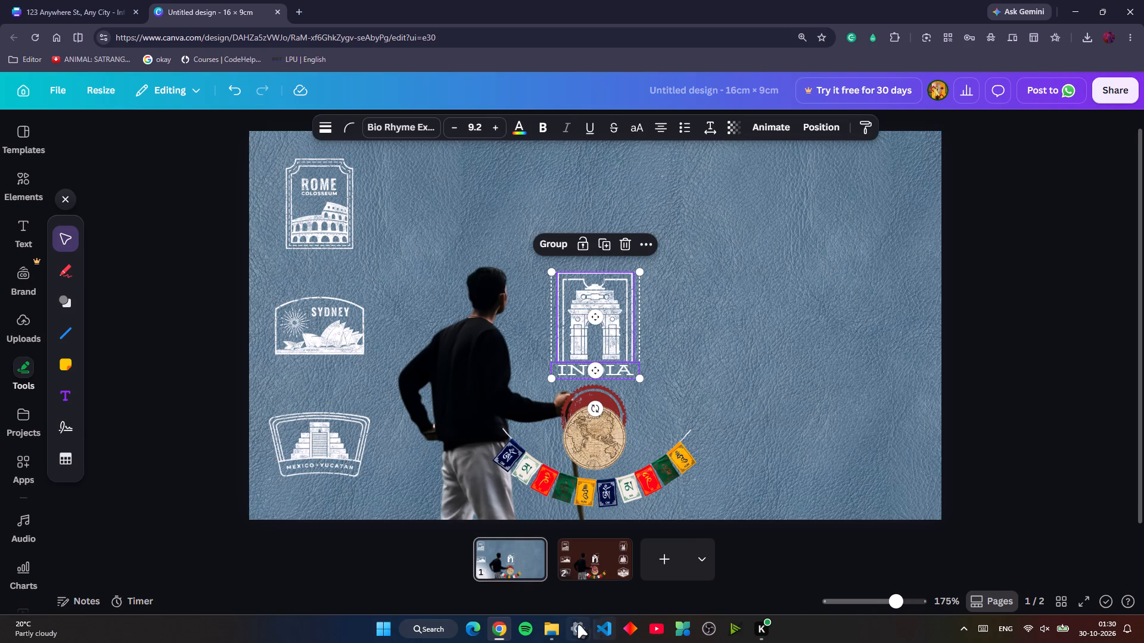
Copy the Moscow and Switzerland stamps together from page 2 onto page 1.
{"action": "left_click", "coordinate": [583, 581]}
{"action": "left_click", "coordinate": [586, 561]}
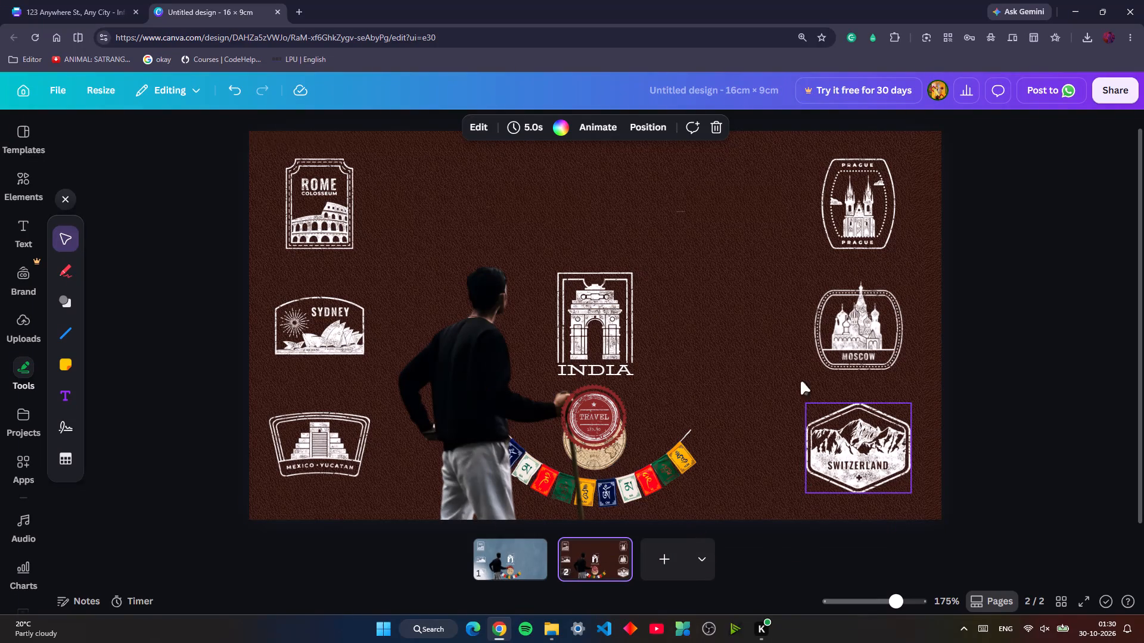
{"action": "left_click_drag", "start_coordinate": [785, 333], "coordinate": [823, 448]}
{"action": "key", "text": "ctrl+c"}
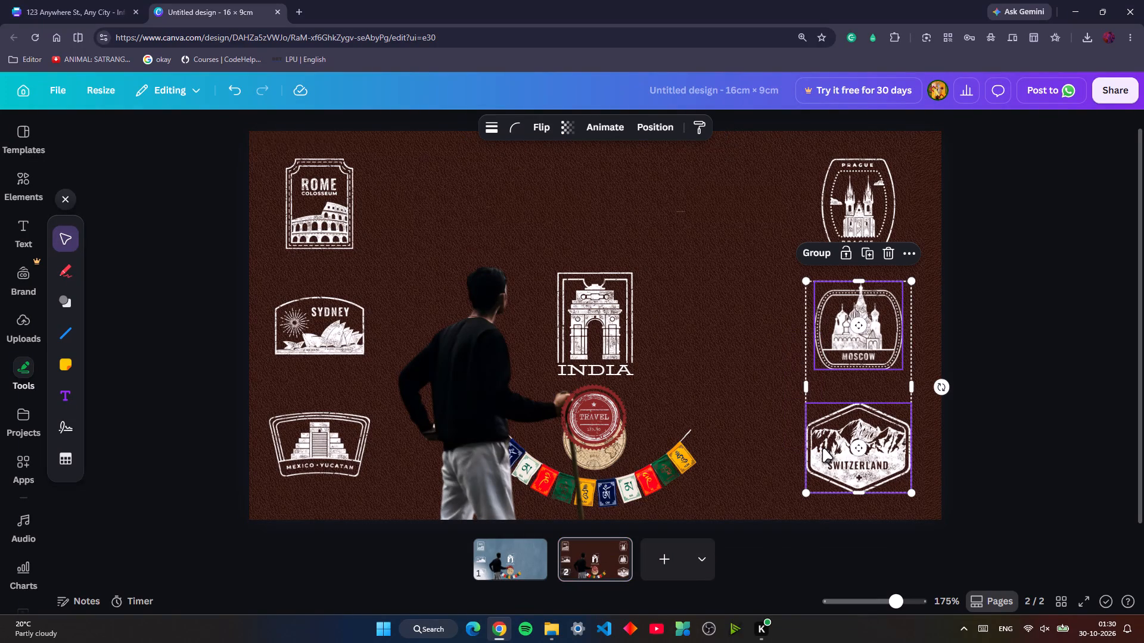
{"action": "left_click", "coordinate": [90, 0]}
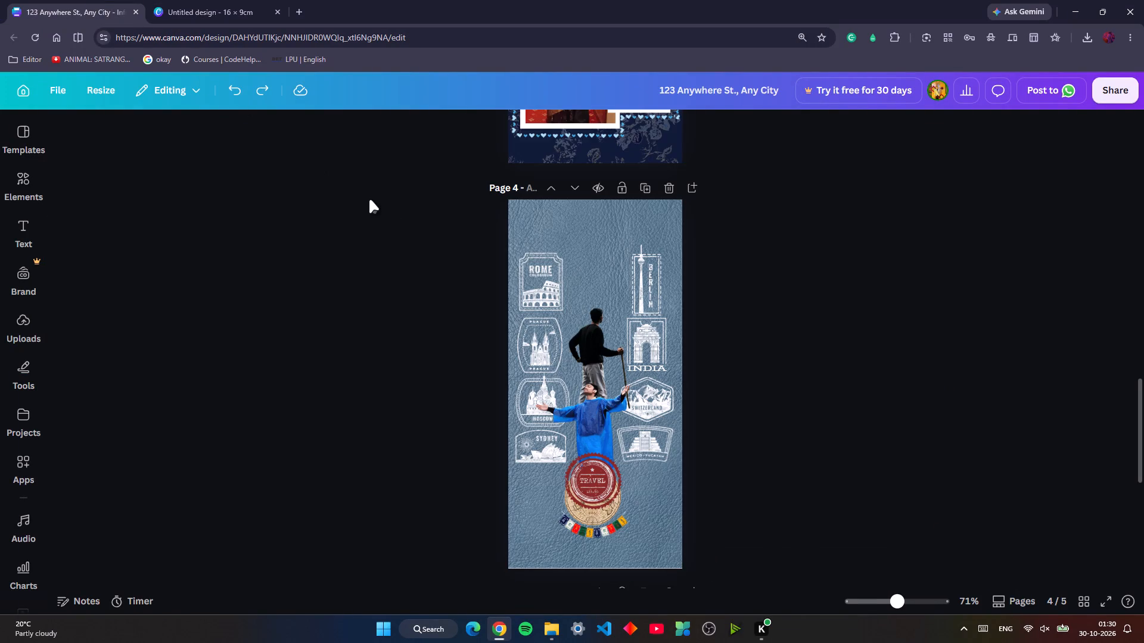
{"action": "left_click", "coordinate": [262, 0]}
{"action": "left_click", "coordinate": [520, 570]}
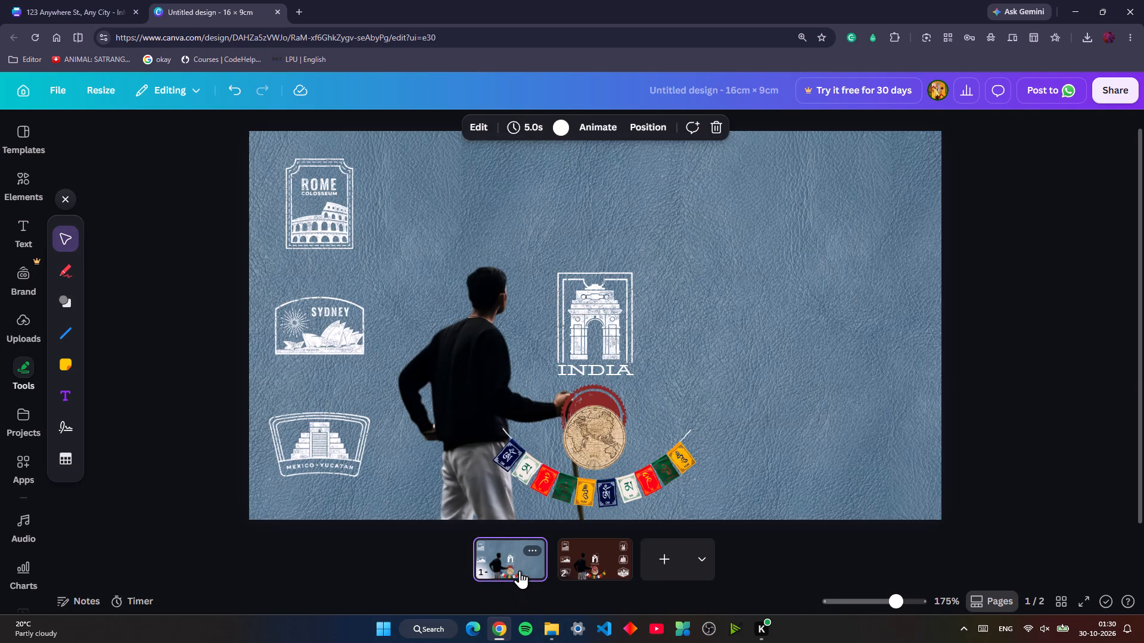
{"action": "key", "text": "ctrl+v"}
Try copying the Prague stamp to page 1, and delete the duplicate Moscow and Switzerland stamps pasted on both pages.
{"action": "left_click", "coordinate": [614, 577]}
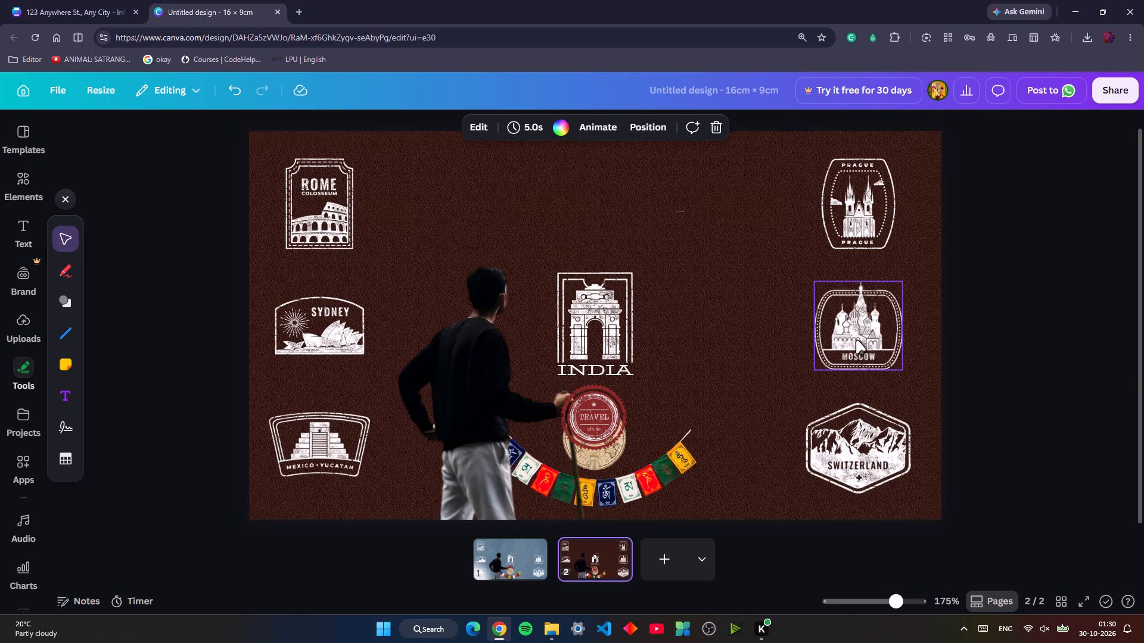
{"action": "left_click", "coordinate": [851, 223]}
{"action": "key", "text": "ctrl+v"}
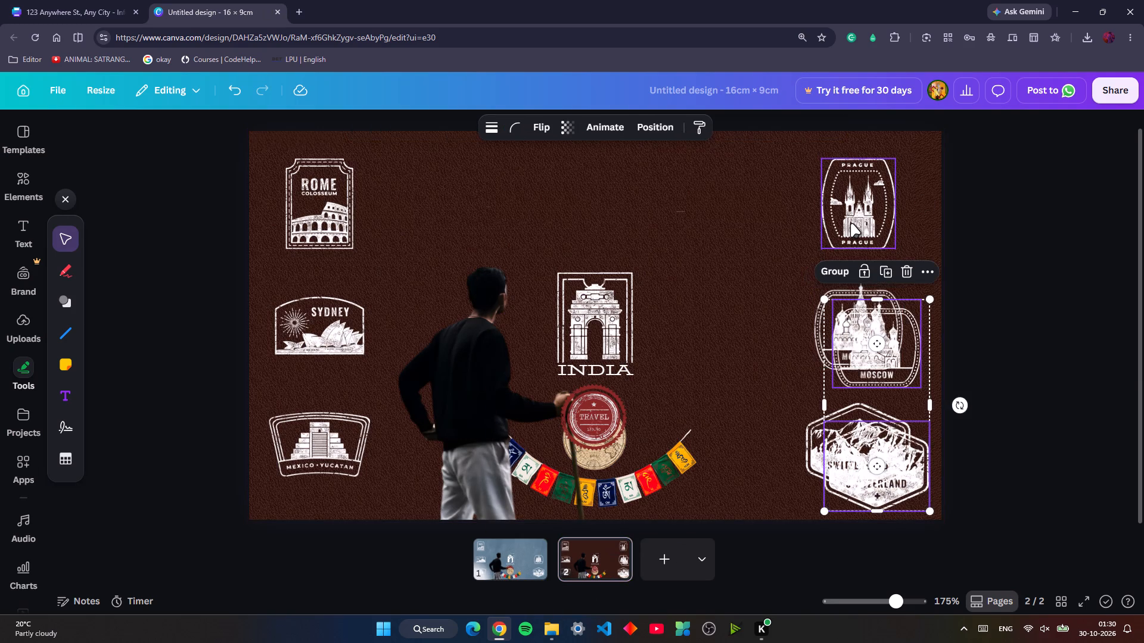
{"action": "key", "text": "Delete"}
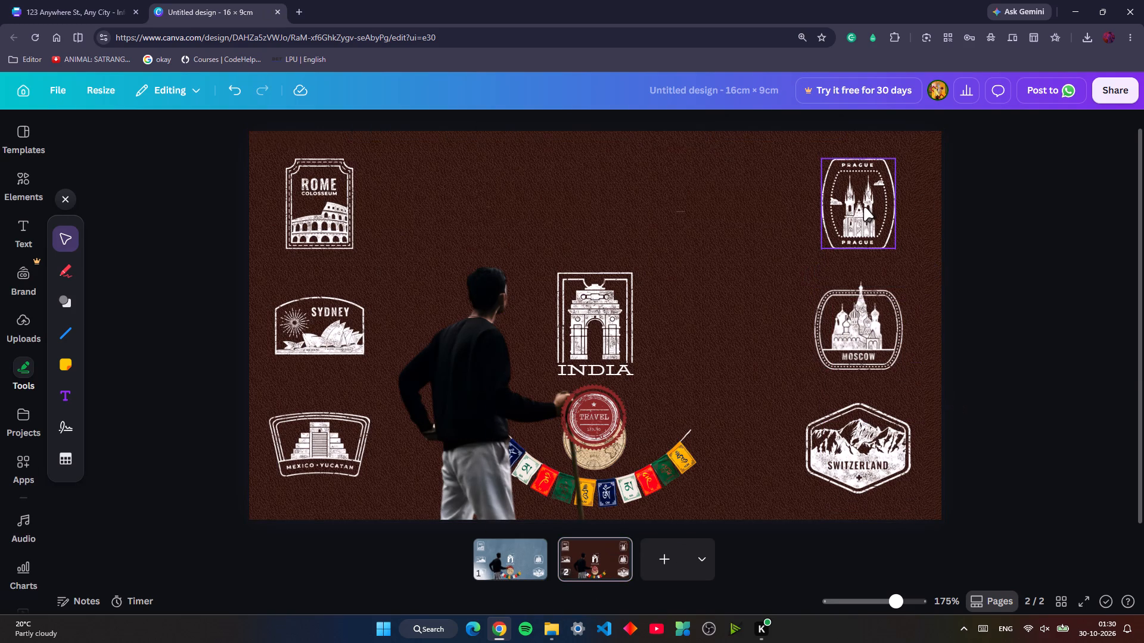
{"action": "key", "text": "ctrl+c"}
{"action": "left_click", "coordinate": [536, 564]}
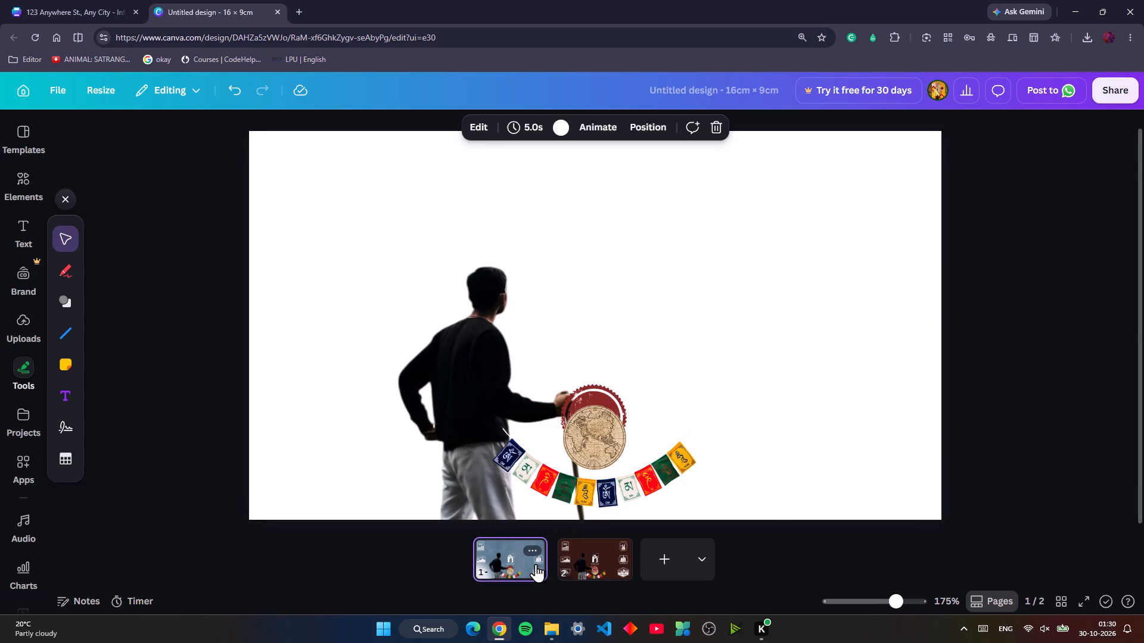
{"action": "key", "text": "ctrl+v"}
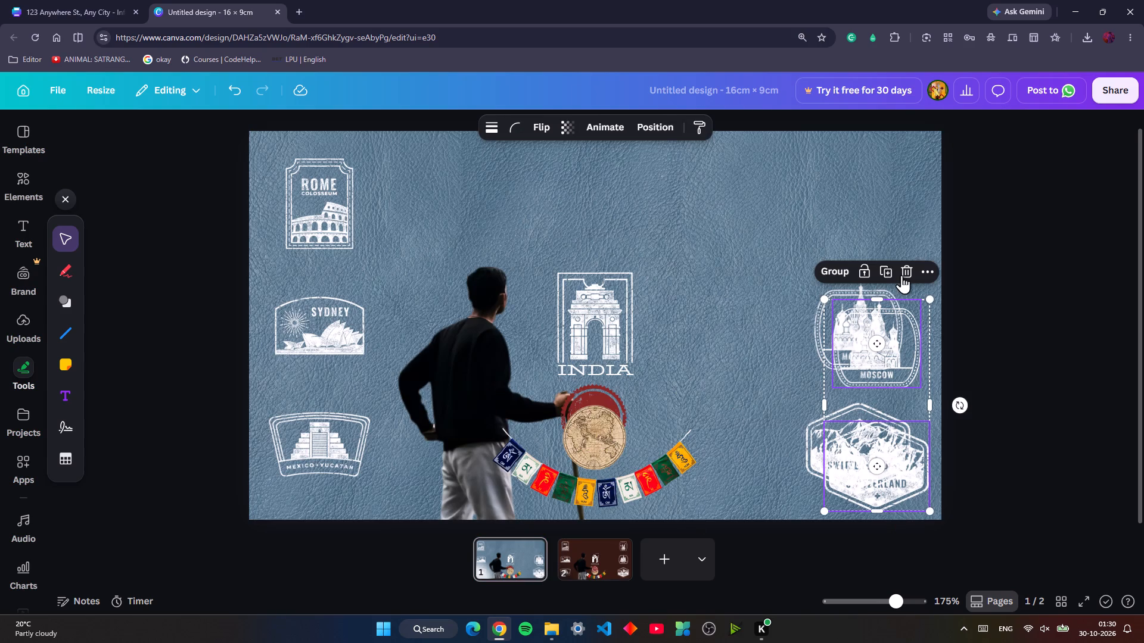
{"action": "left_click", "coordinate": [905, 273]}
Copy the Prague stamp from page 2 onto page 1.
{"action": "left_click", "coordinate": [589, 569]}
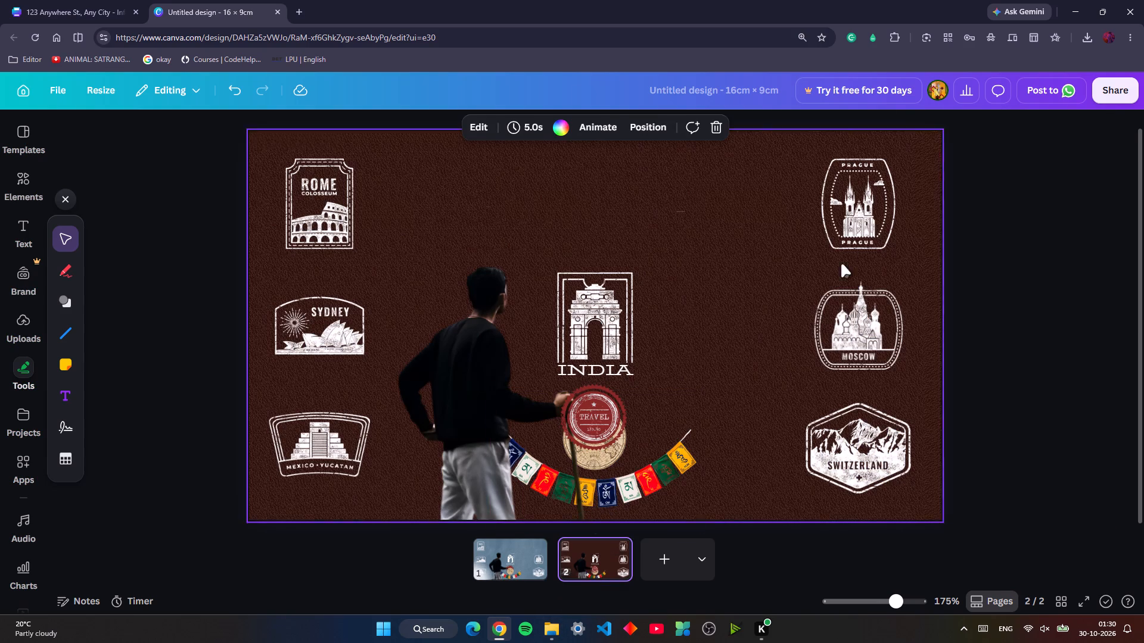
{"action": "left_click", "coordinate": [869, 233]}
{"action": "key", "text": "ctrl+c"}
{"action": "left_click", "coordinate": [502, 560]}
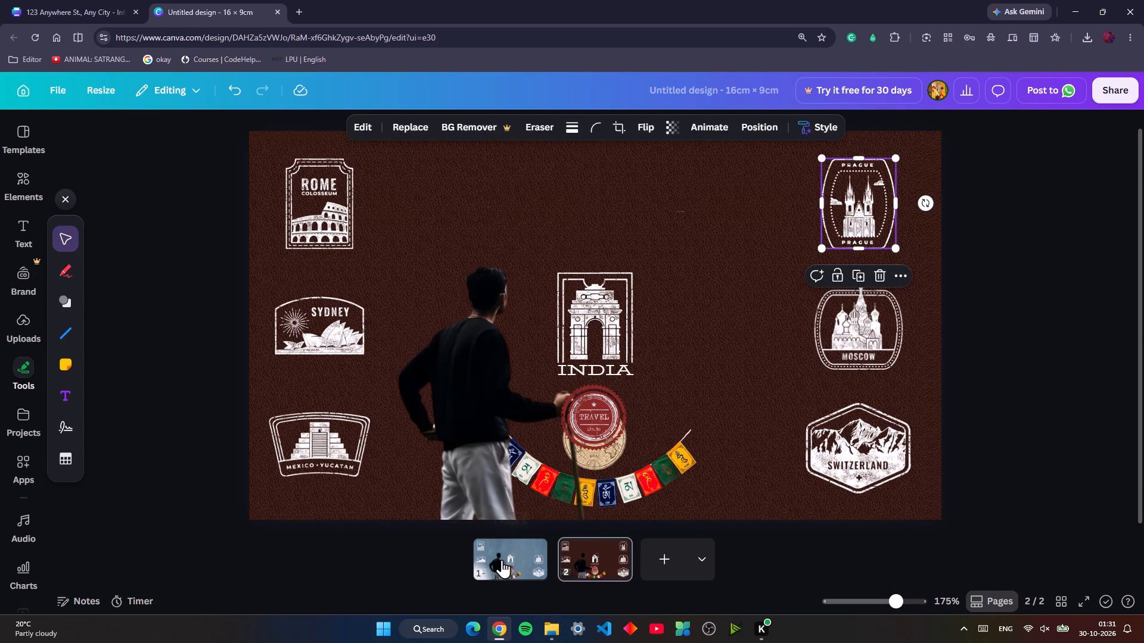
{"action": "key", "text": "ctrl+v"}
{"action": "left_click", "coordinate": [602, 553]}
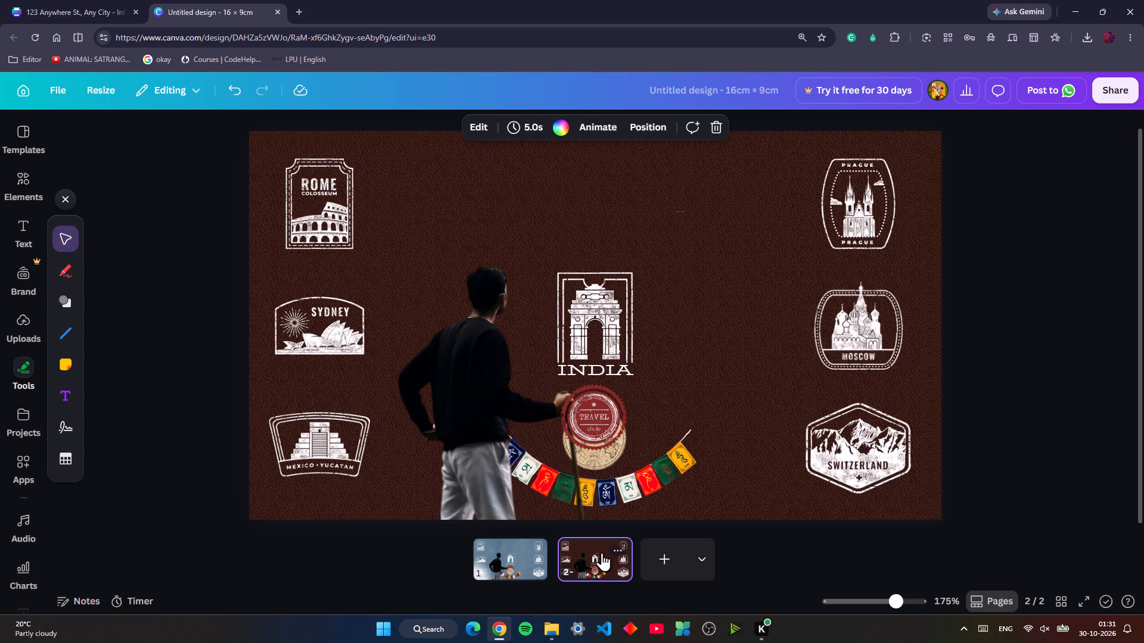
Reorder page 1's layers: the Travel stamp above its red badge, the man beneath them, and the map disc below the man.
{"action": "left_click", "coordinate": [518, 565]}
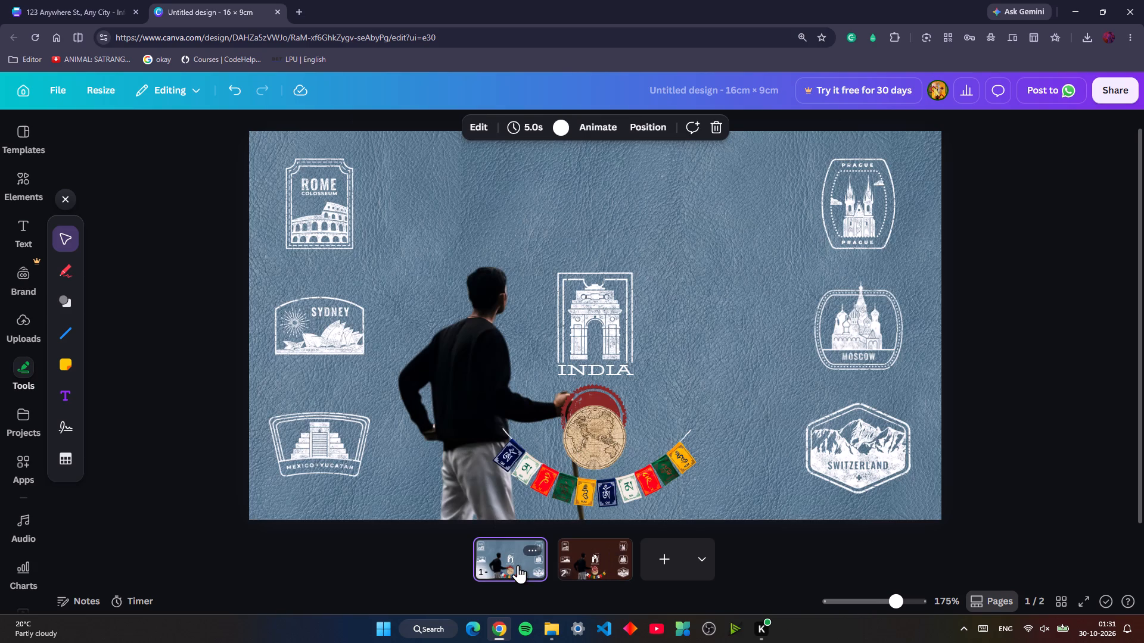
{"action": "left_click", "coordinate": [661, 129]}
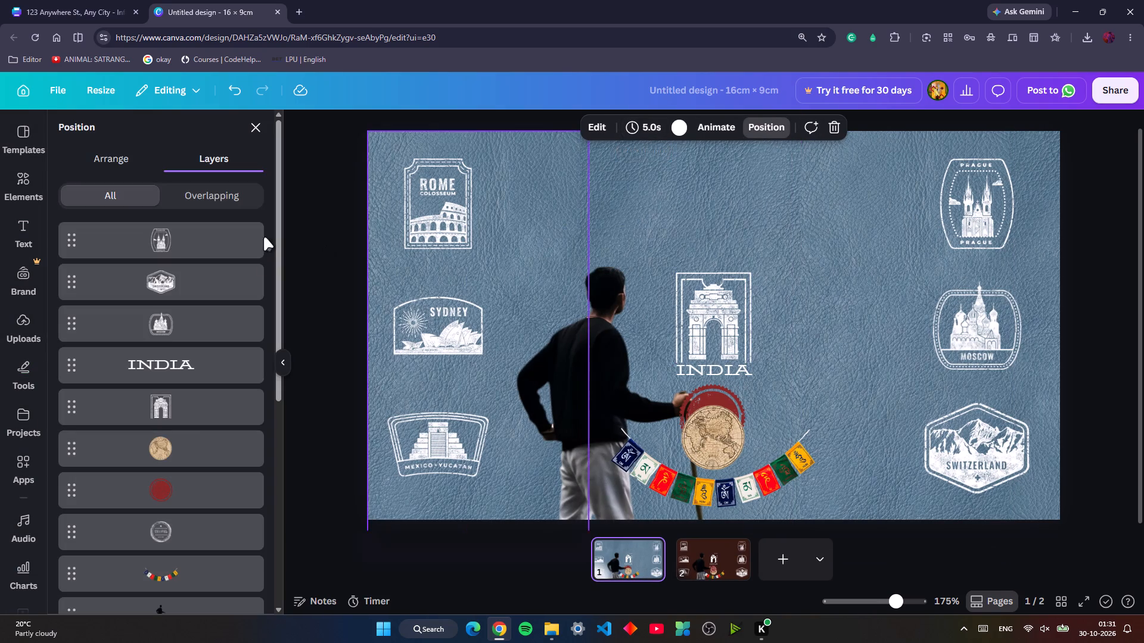
{"action": "left_click_drag", "start_coordinate": [173, 444], "coordinate": [170, 535]}
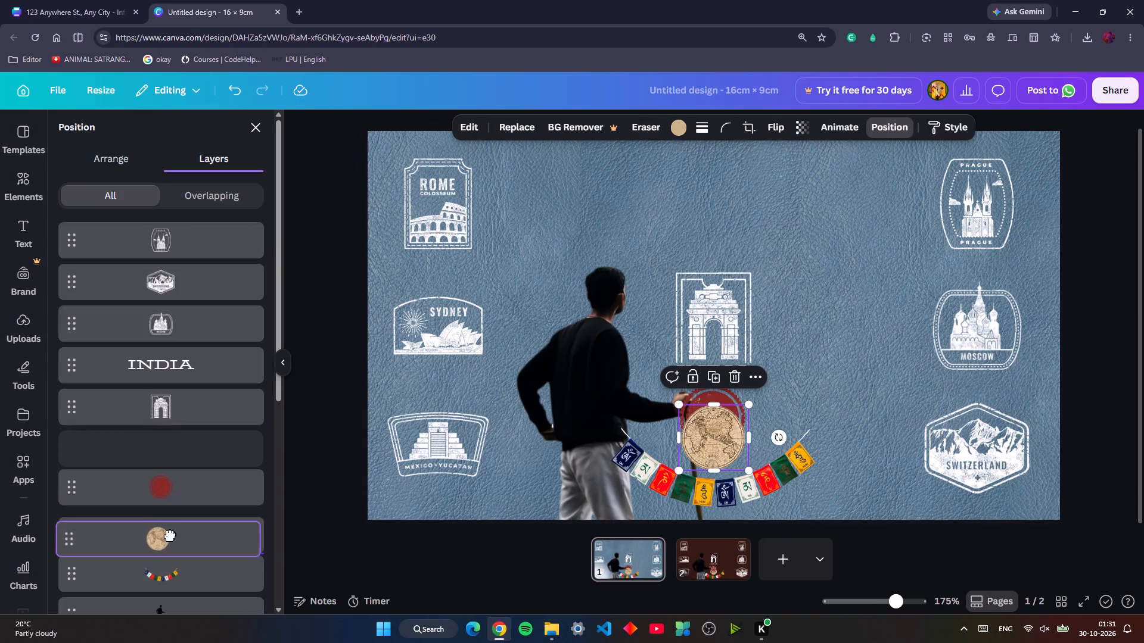
{"action": "left_click_drag", "start_coordinate": [170, 535], "coordinate": [171, 542]}
{"action": "left_click_drag", "start_coordinate": [184, 492], "coordinate": [181, 438]}
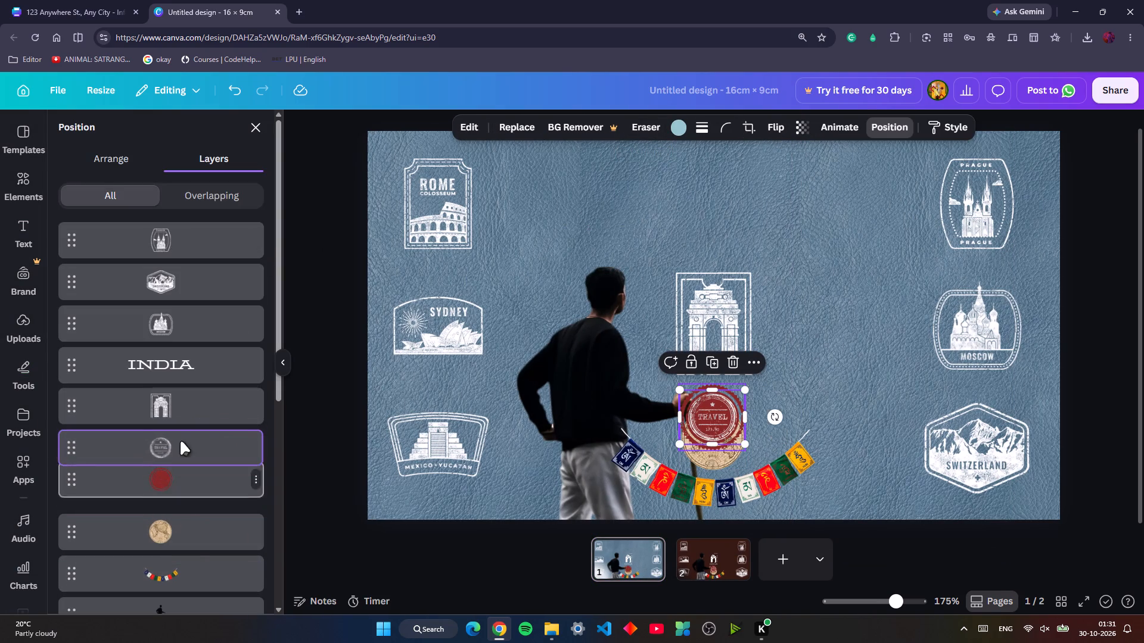
{"action": "scroll", "coordinate": [180, 501], "scroll_direction": "down", "scroll_amount": 4}
{"action": "left_click_drag", "start_coordinate": [169, 460], "coordinate": [167, 367]}
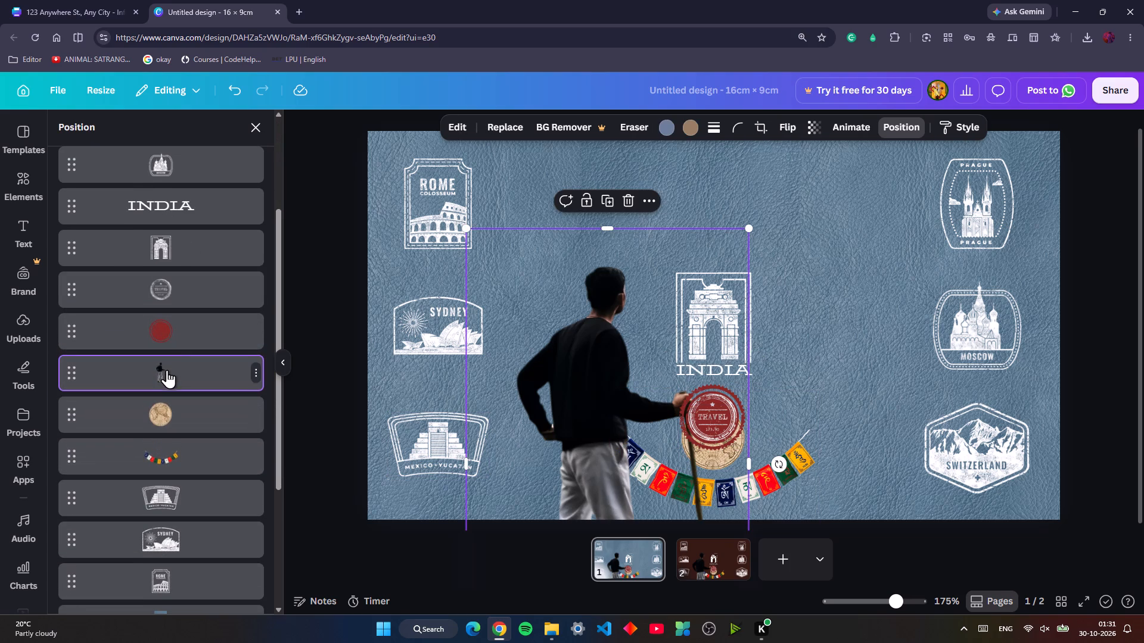
{"action": "left_click", "coordinate": [1101, 358]}
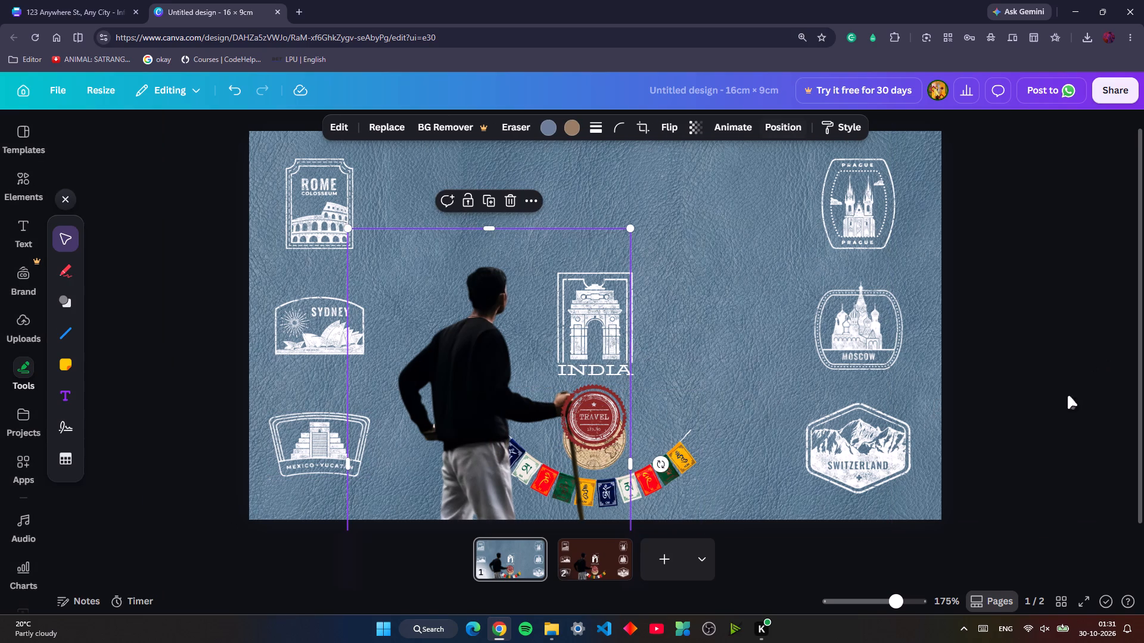
Replace the standing man in black on page 1 with the uploaded cutout of the man in the white sweater.
{"action": "scroll", "coordinate": [1019, 436], "scroll_direction": "up", "scroll_amount": 4}
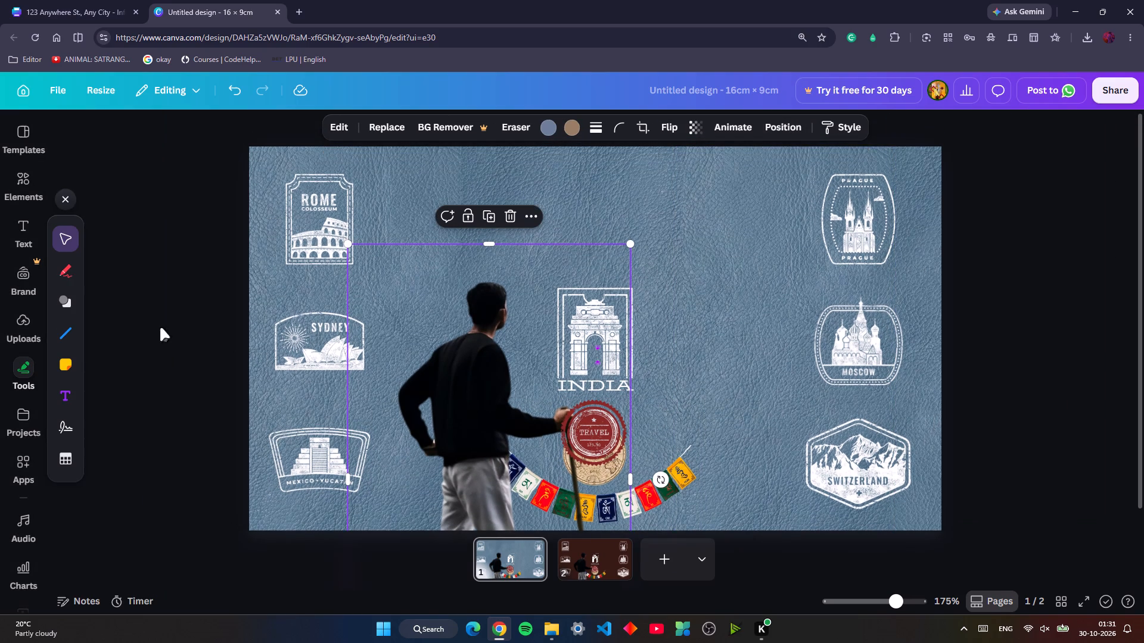
{"action": "left_click", "coordinate": [18, 192]}
{"action": "left_click", "coordinate": [19, 192]}
{"action": "left_click", "coordinate": [24, 327]}
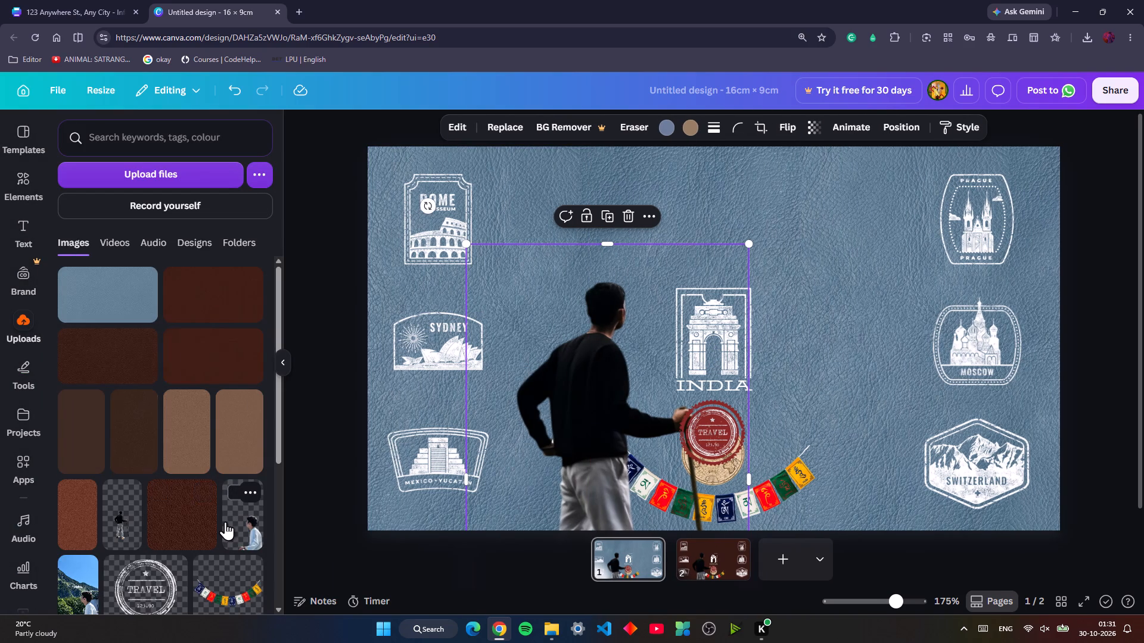
{"action": "left_click_drag", "start_coordinate": [243, 536], "coordinate": [819, 419]}
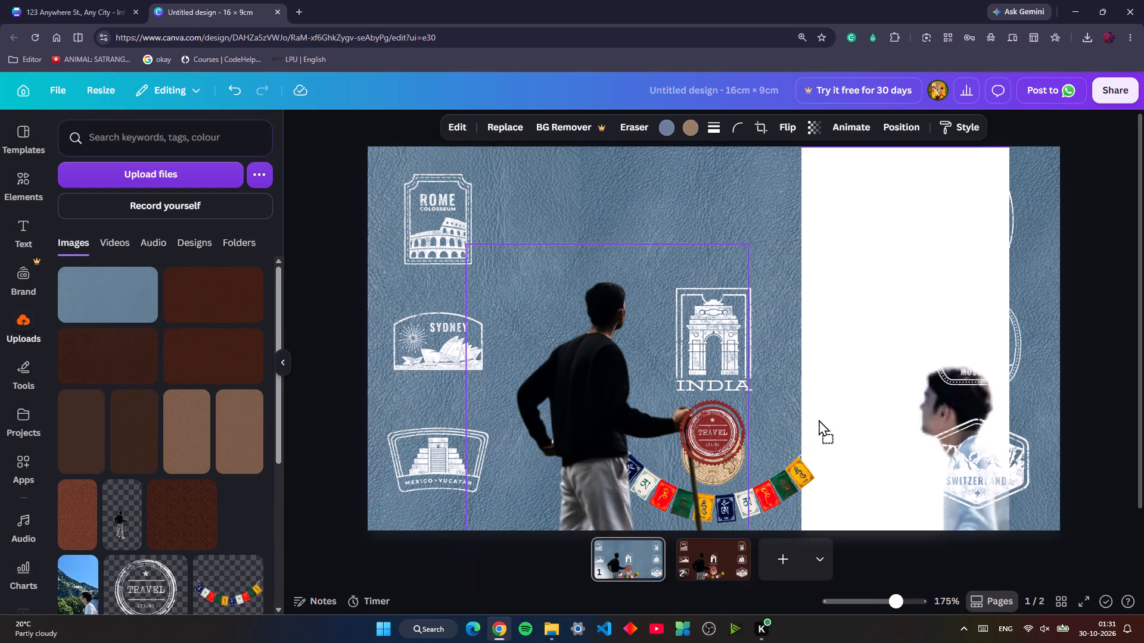
{"action": "left_click_drag", "start_coordinate": [819, 419], "coordinate": [780, 382]}
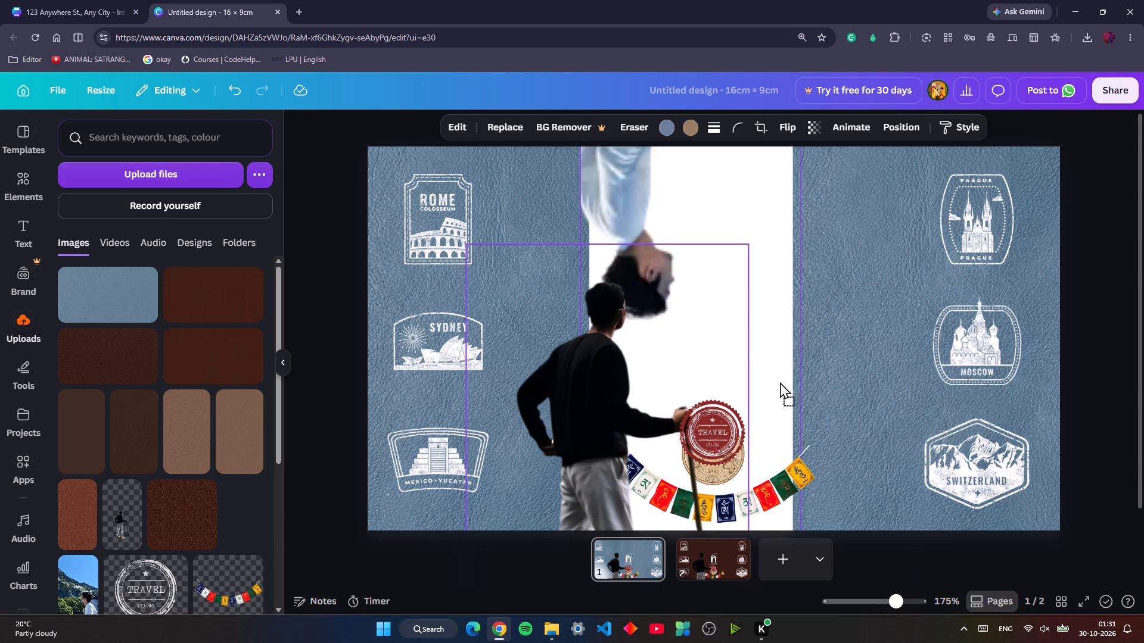
{"action": "left_click_drag", "start_coordinate": [780, 382], "coordinate": [844, 519]}
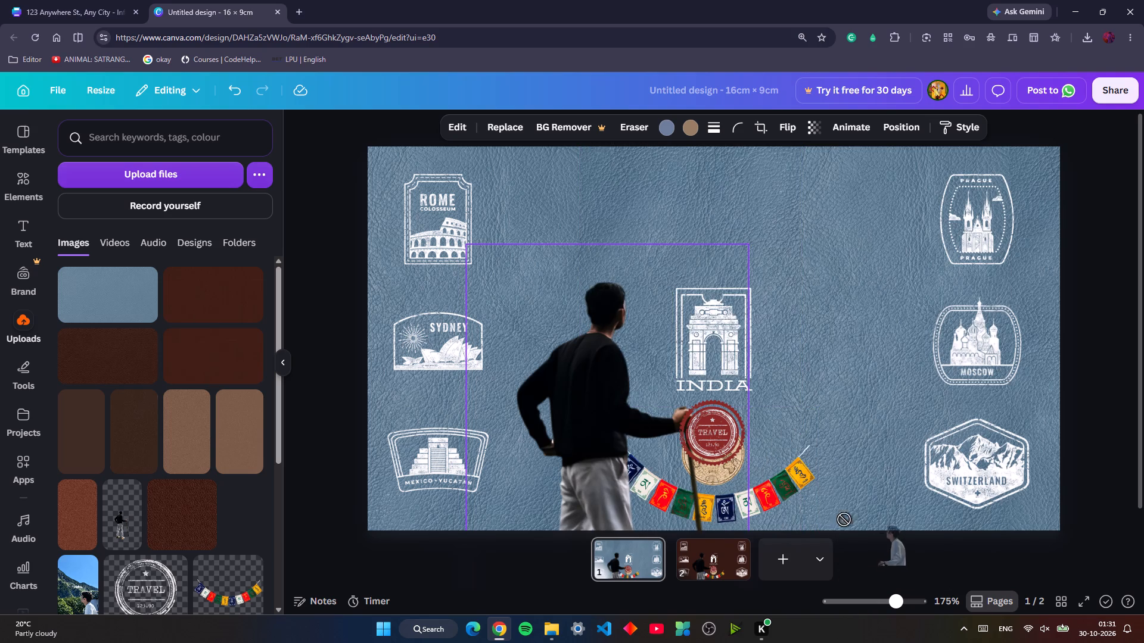
{"action": "left_click_drag", "start_coordinate": [844, 519], "coordinate": [817, 477]}
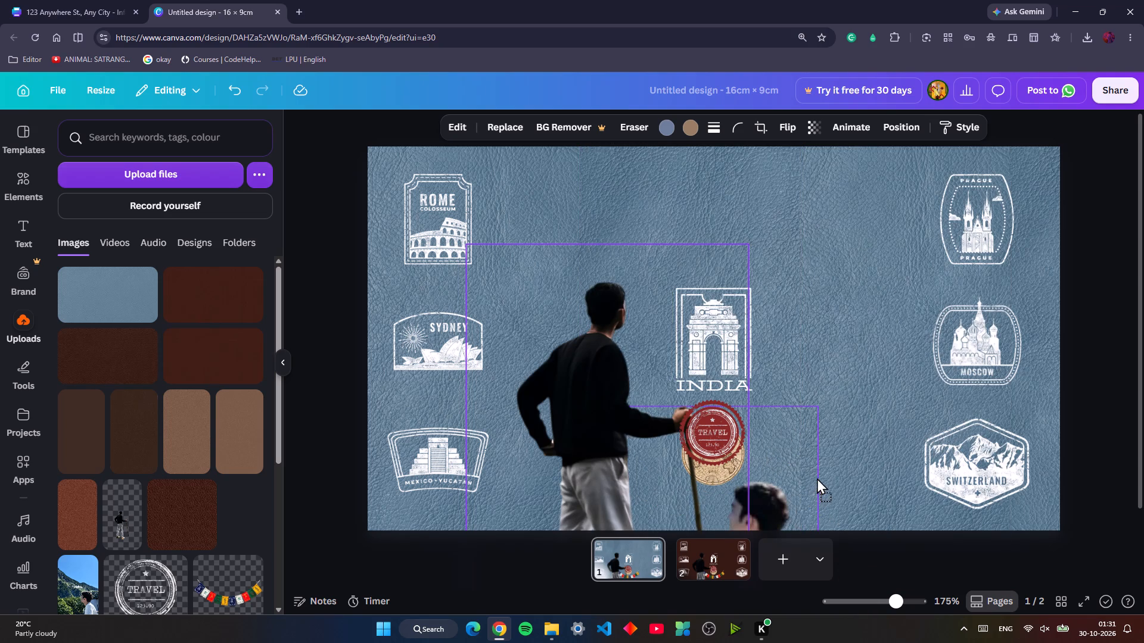
{"action": "left_click_drag", "start_coordinate": [817, 477], "coordinate": [567, 200]}
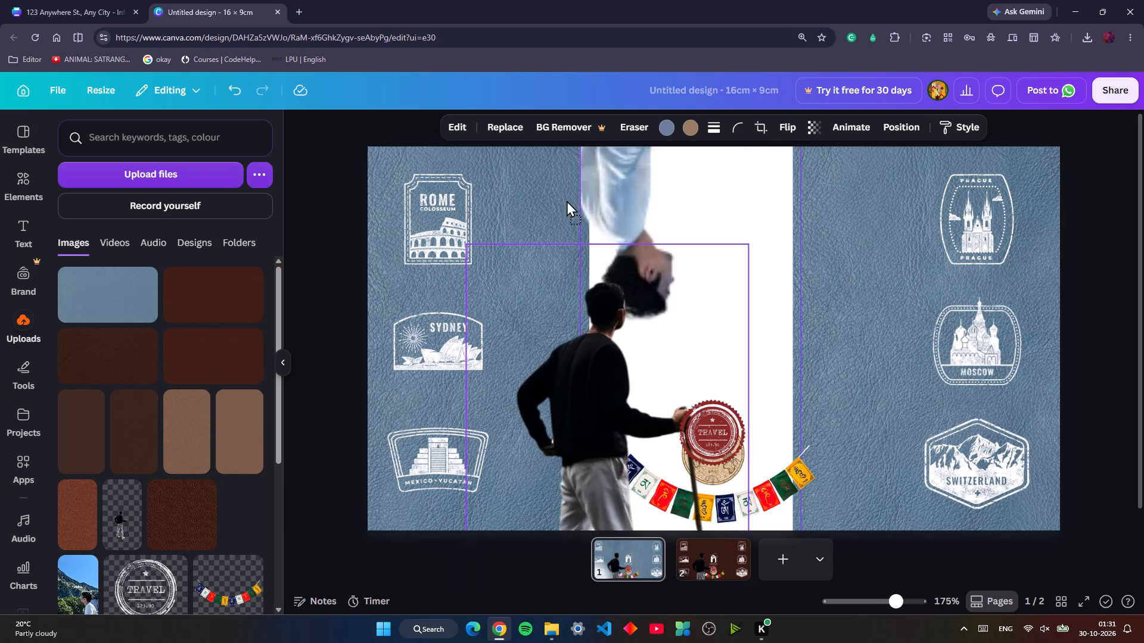
{"action": "left_click_drag", "start_coordinate": [567, 200], "coordinate": [595, 310]}
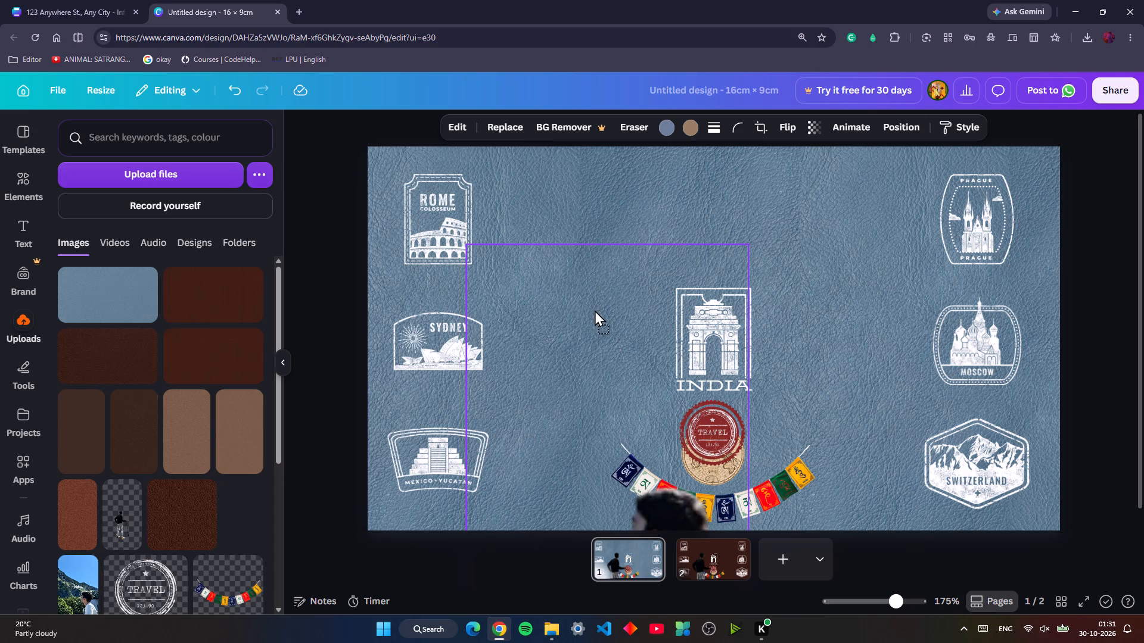
{"action": "left_click_drag", "start_coordinate": [595, 310], "coordinate": [615, 358]}
Position the man in the white sweater between the India and Moscow stamps, with his body meeting page 1's bottom edge.
{"action": "left_click_drag", "start_coordinate": [616, 362], "coordinate": [797, 227]}
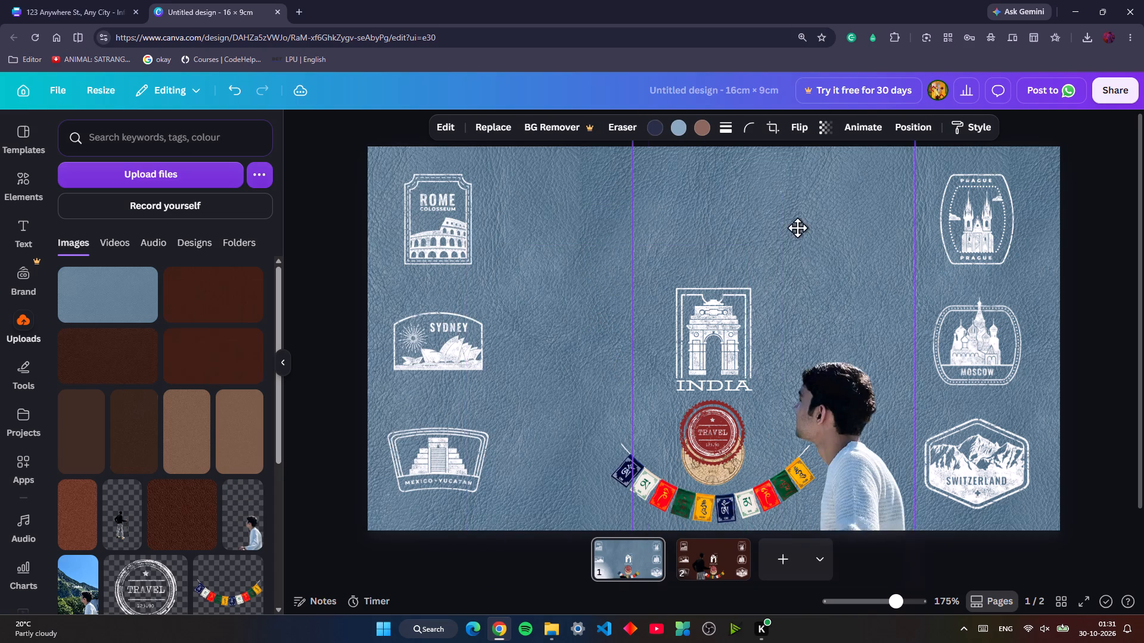
{"action": "left_click_drag", "start_coordinate": [797, 227], "coordinate": [798, 226]}
{"action": "left_click", "coordinate": [801, 315]}
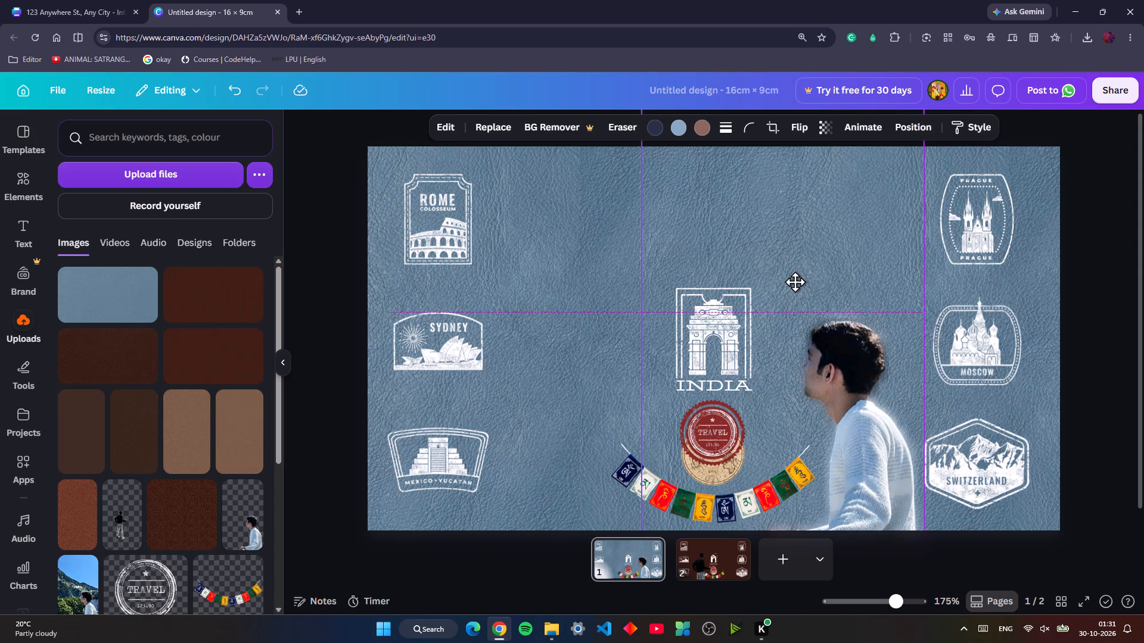
{"action": "left_click_drag", "start_coordinate": [829, 313], "coordinate": [832, 281]}
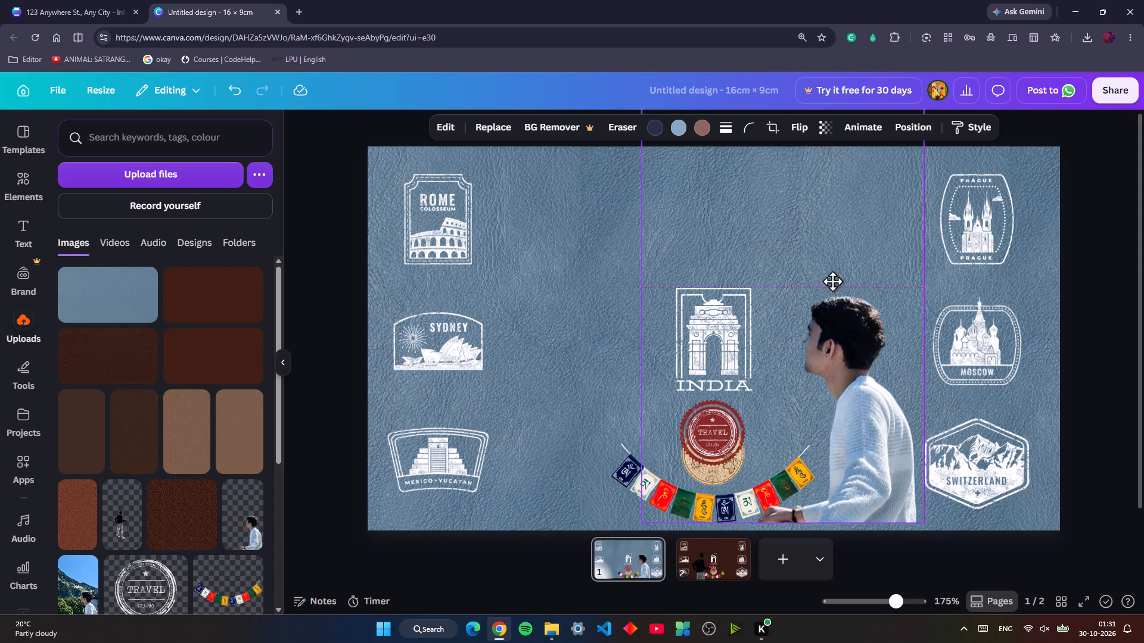
{"action": "left_click_drag", "start_coordinate": [832, 281], "coordinate": [798, 295]}
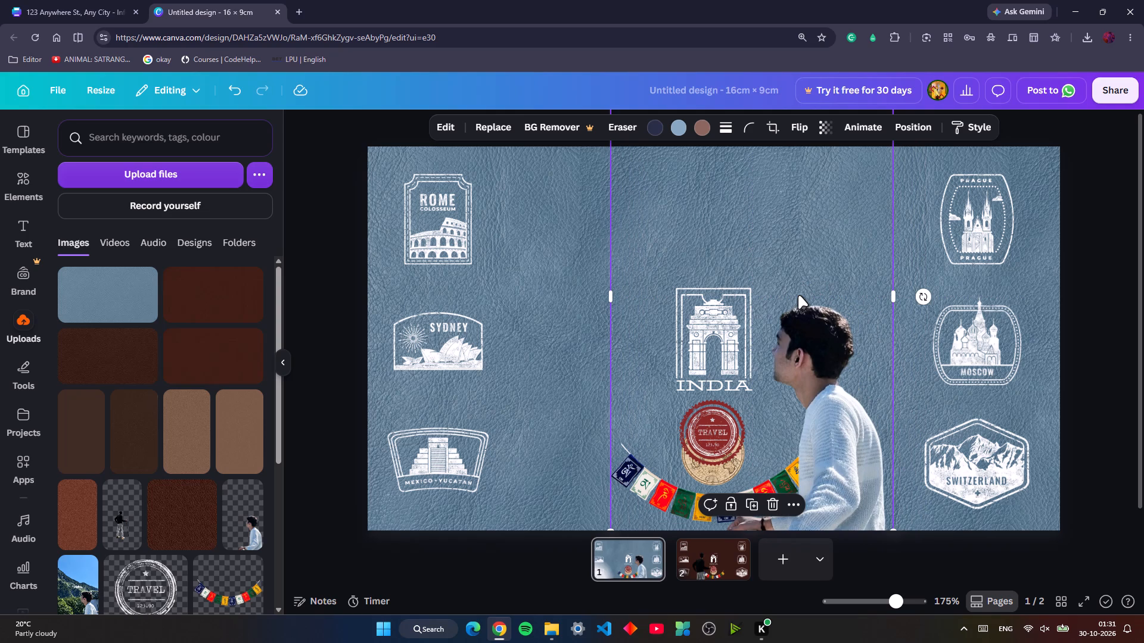
{"action": "left_click_drag", "start_coordinate": [798, 295], "coordinate": [798, 301]}
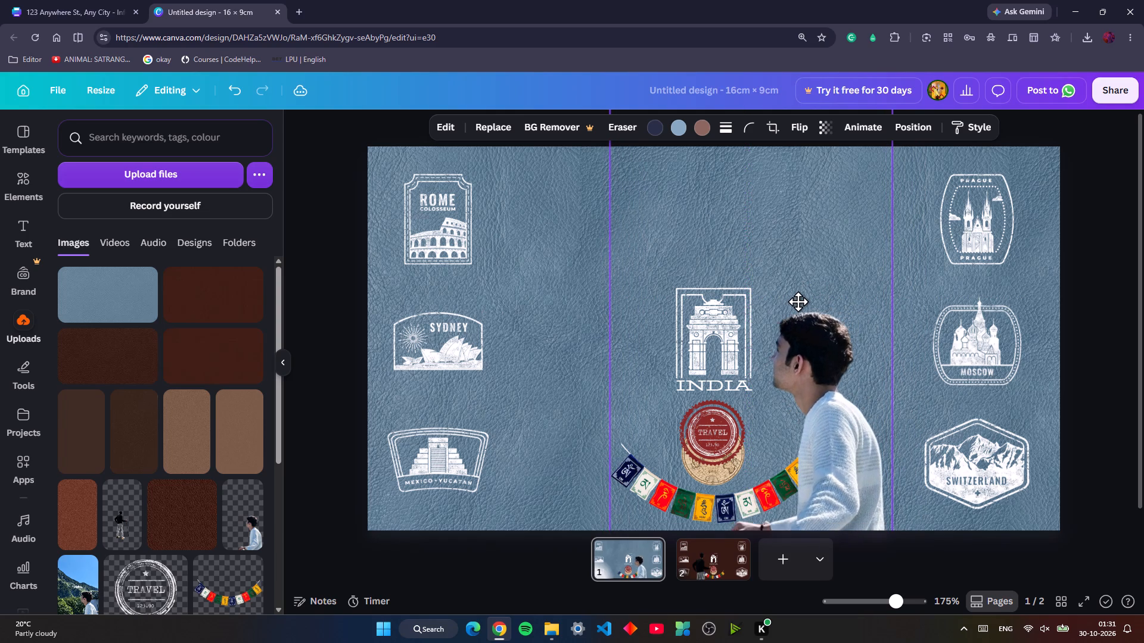
{"action": "left_click_drag", "start_coordinate": [798, 301], "coordinate": [800, 301]}
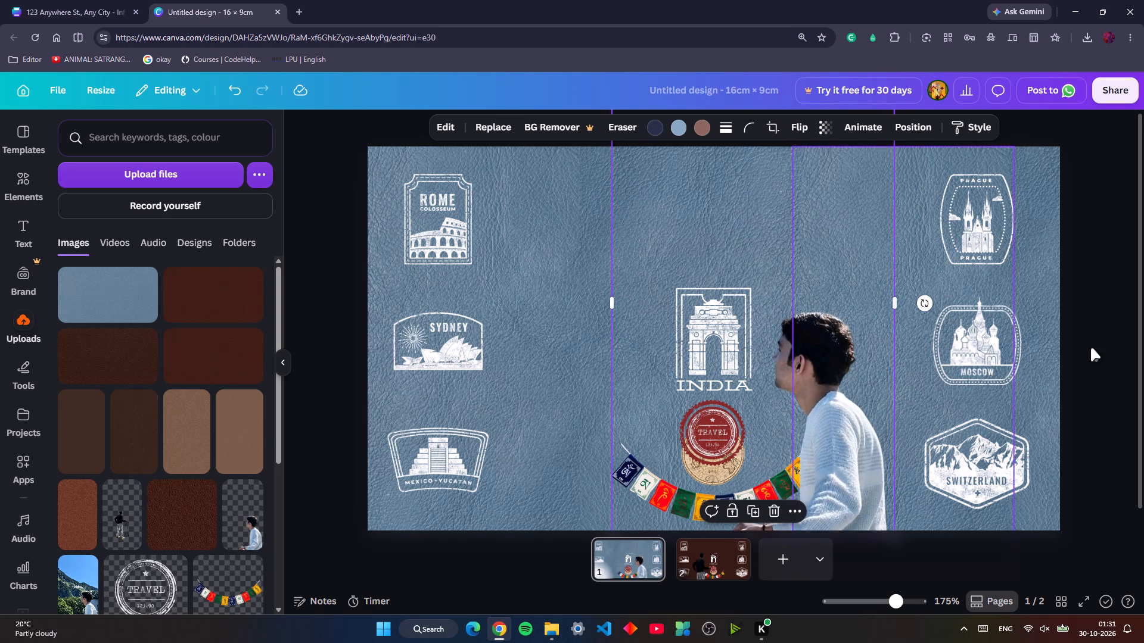
{"action": "left_click", "coordinate": [1143, 358]}
{"action": "left_click", "coordinate": [1096, 371]}
{"action": "scroll", "coordinate": [1080, 388], "scroll_direction": "up", "scroll_amount": 3}
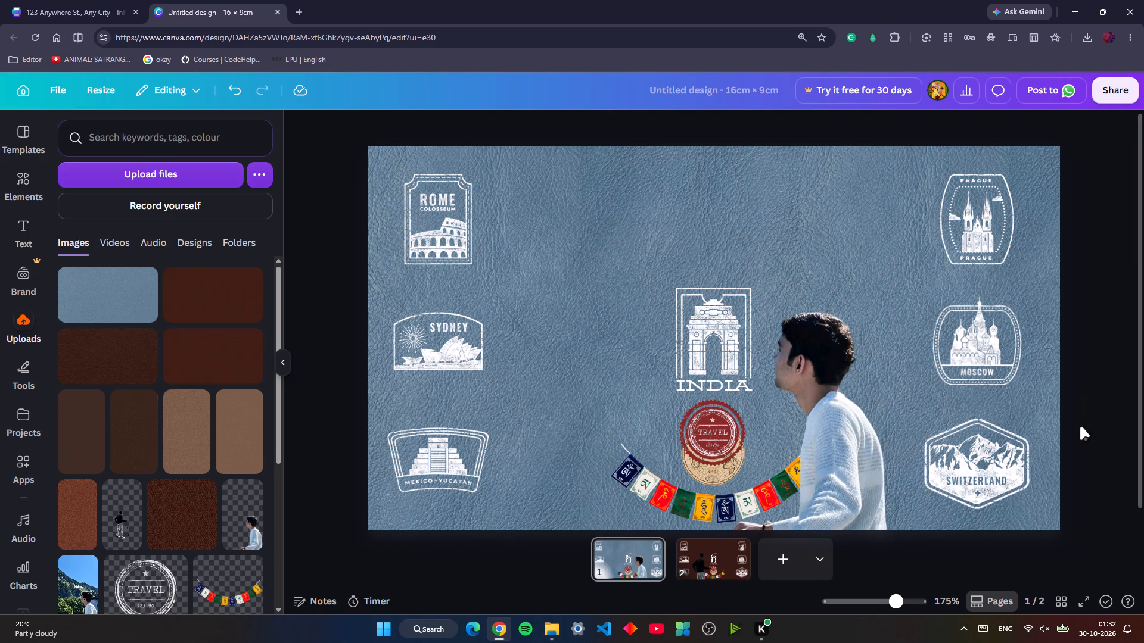
Nudge the man in the white sweater slightly up and toward the India stamp.
{"action": "left_click", "coordinate": [869, 447]}
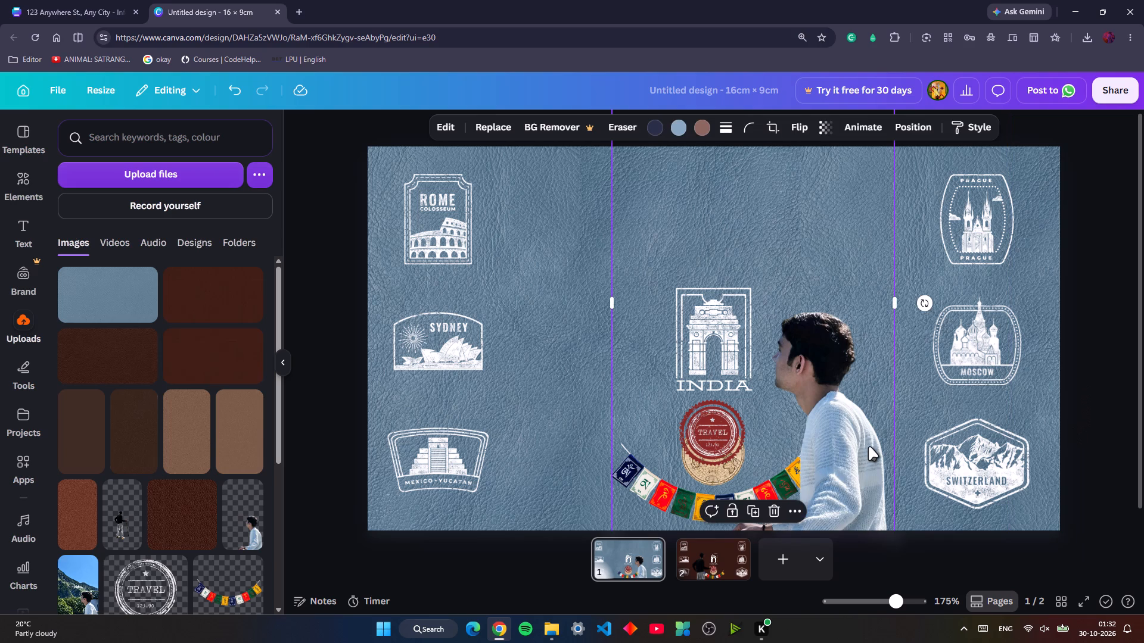
{"action": "key", "text": "Up"}
{"action": "key", "text": "Up"}
{"action": "key", "text": "Up"}
{"action": "key", "text": "Down"}
{"action": "key", "text": "Down"}
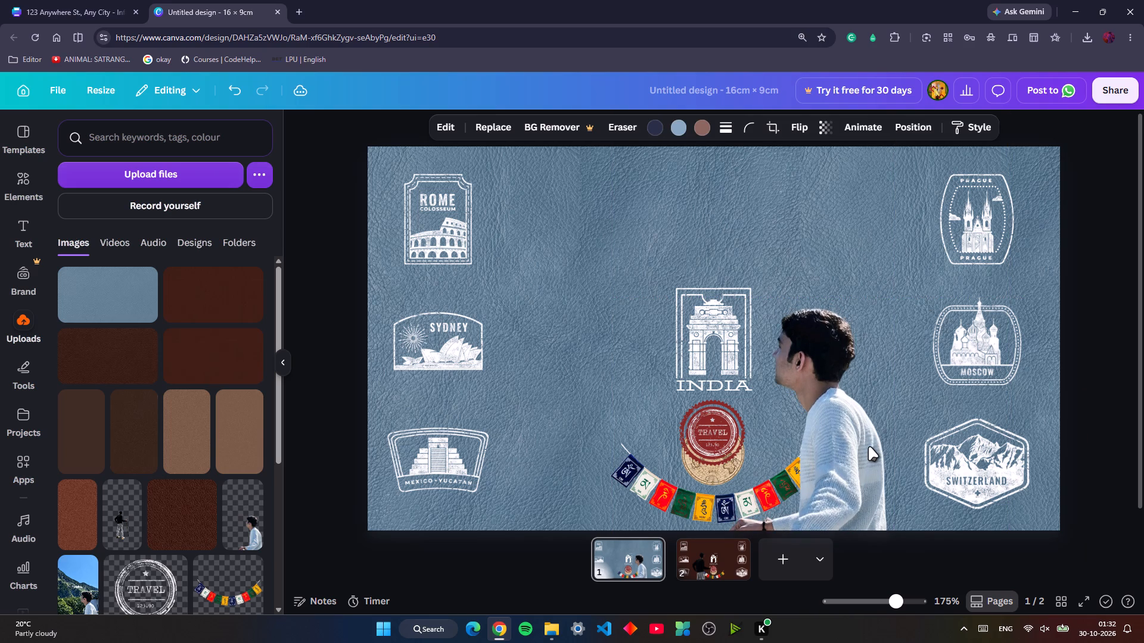
{"action": "key", "text": "Left"}
{"action": "key", "text": "Up"}
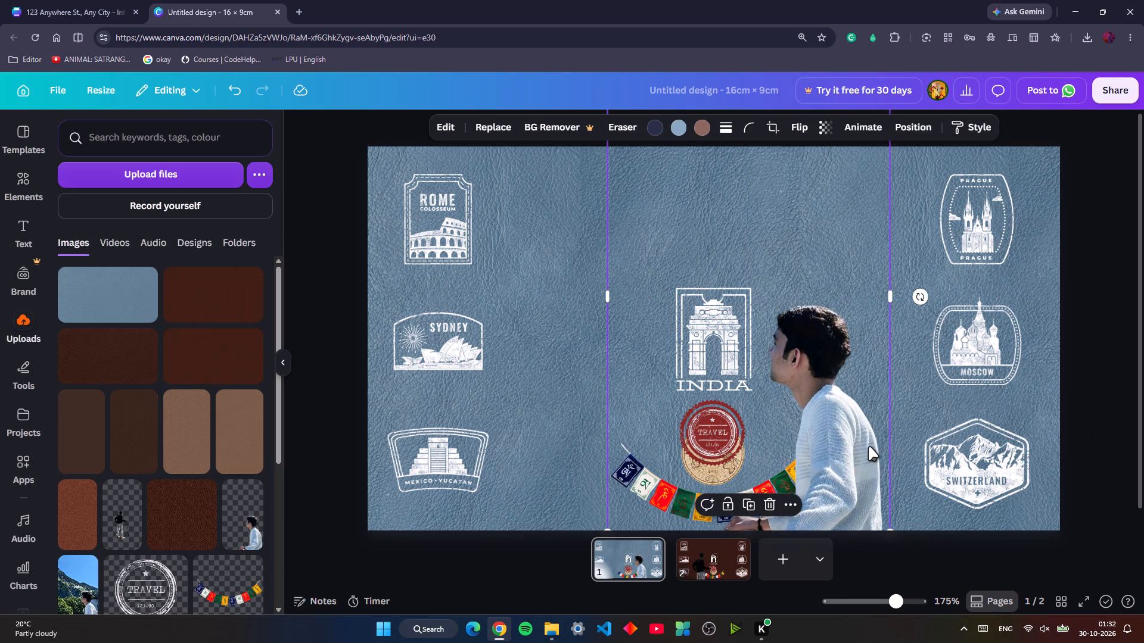
{"action": "left_click", "coordinate": [869, 447]}
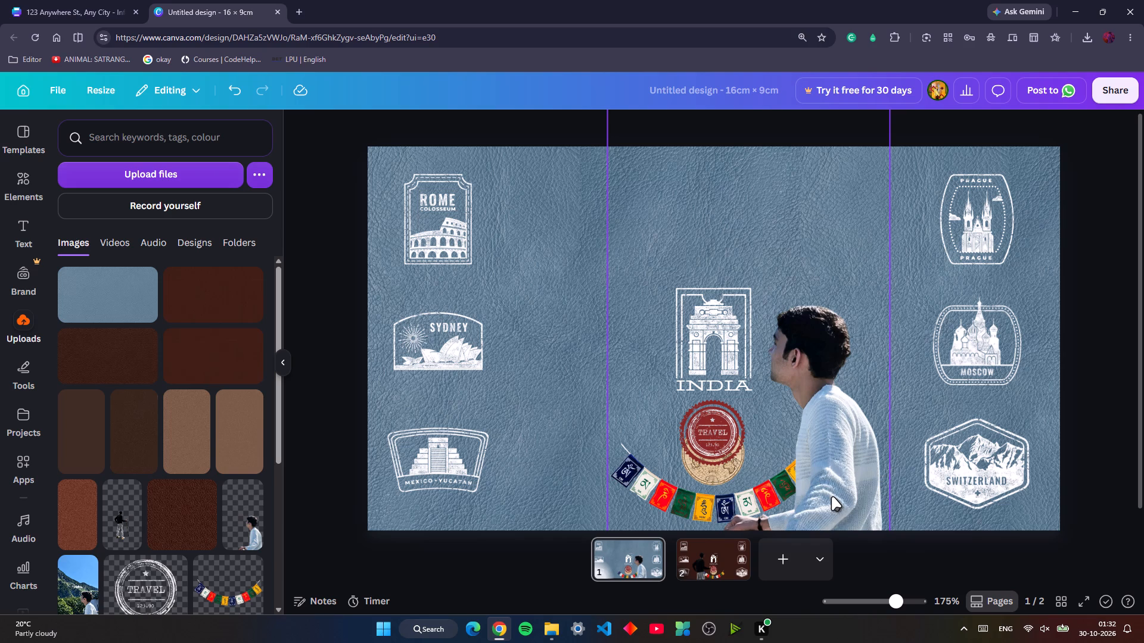
{"action": "key", "text": "Right"}
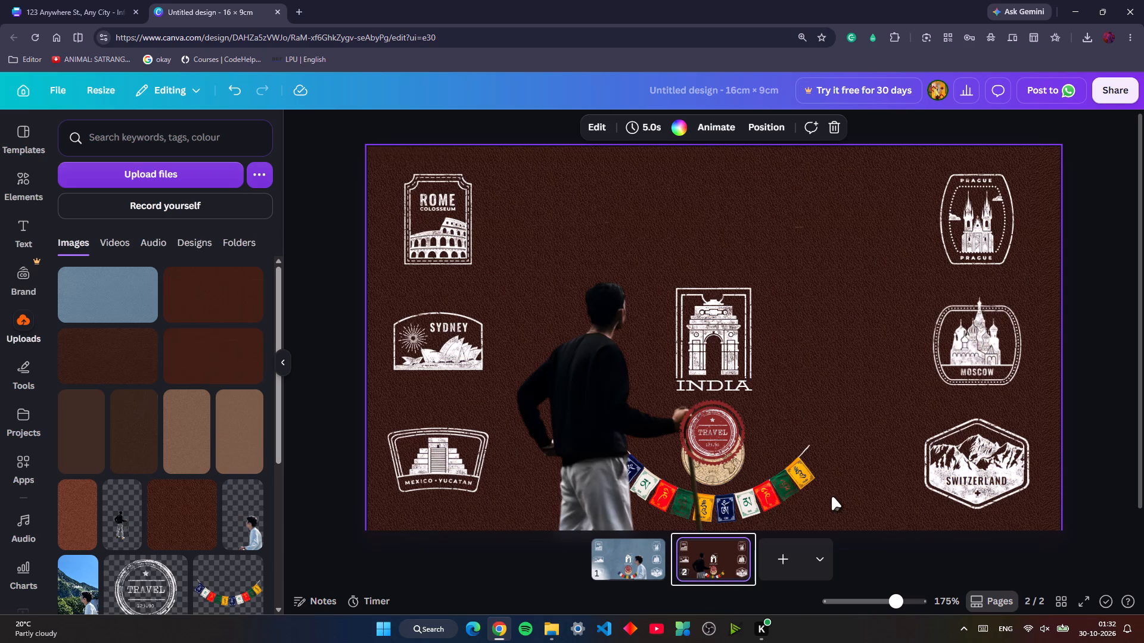
{"action": "left_click", "coordinate": [635, 555]}
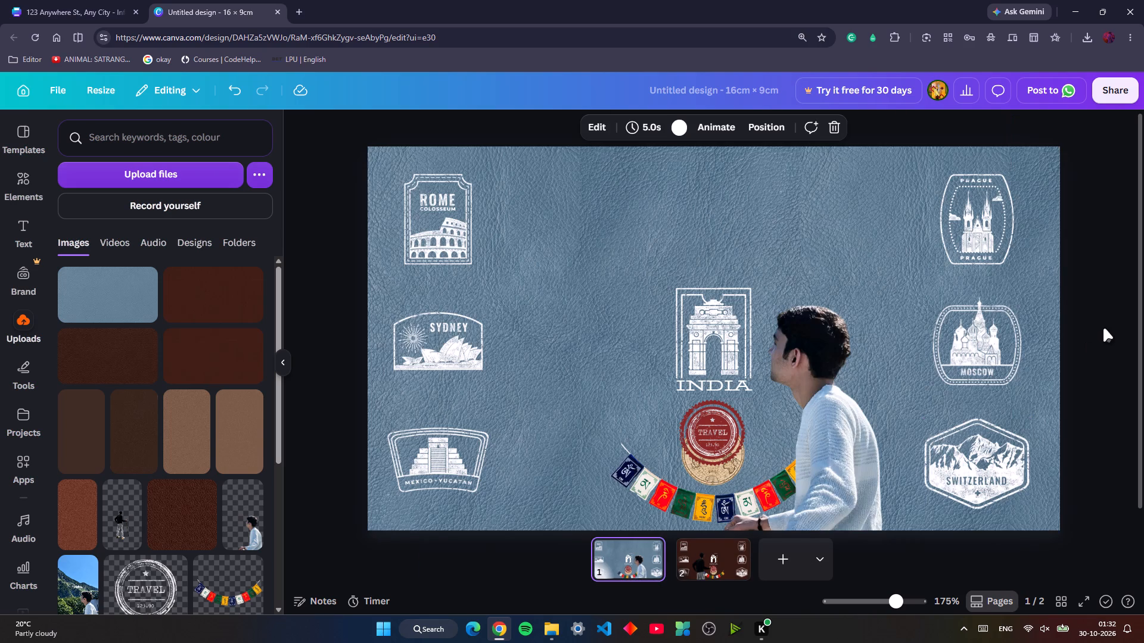
{"action": "left_click", "coordinate": [1110, 324]}
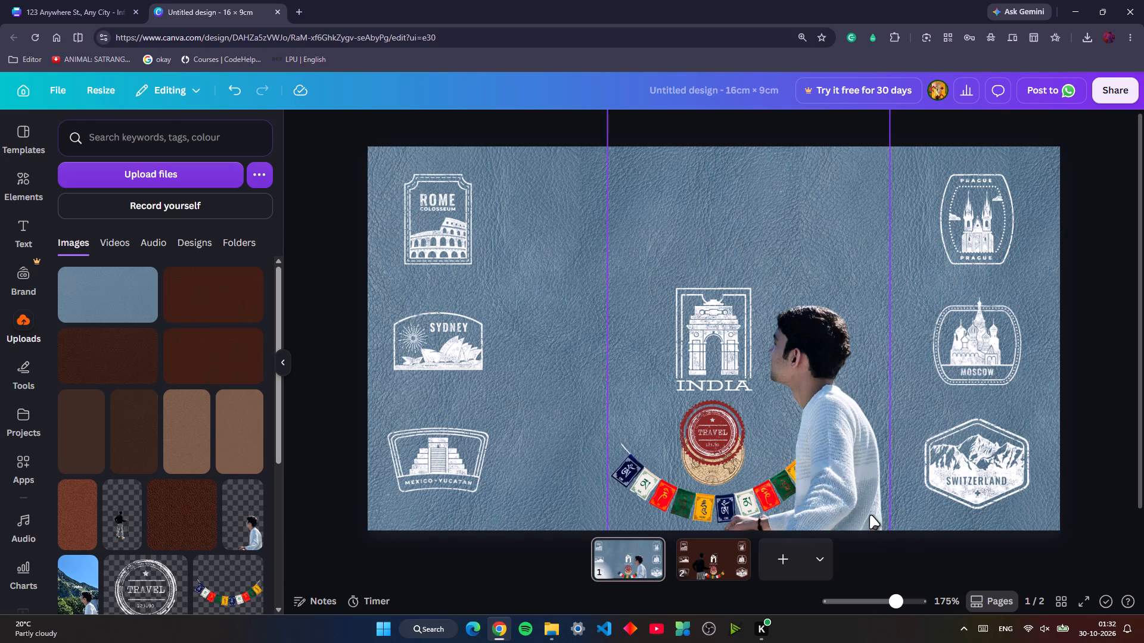
Select the man's layer beneath the red badge and crop the empty space above his head and in front of him.
{"action": "left_click", "coordinate": [903, 491]}
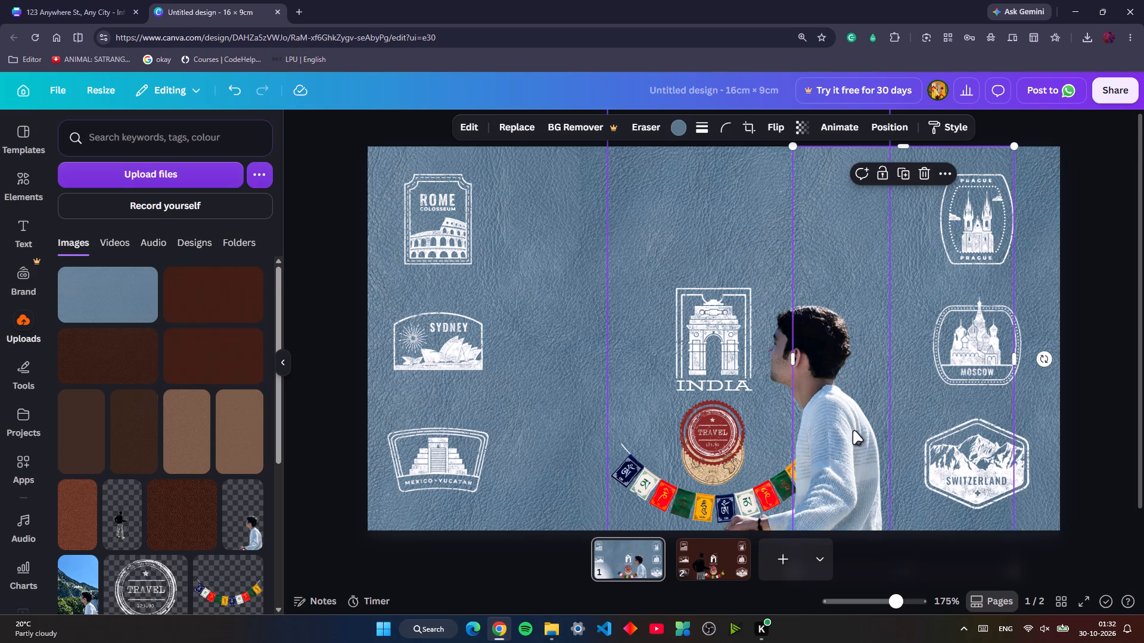
{"action": "left_click", "coordinate": [876, 127]}
{"action": "scroll", "coordinate": [134, 494], "scroll_direction": "down", "scroll_amount": 3}
{"action": "scroll", "coordinate": [188, 331], "scroll_direction": "up", "scroll_amount": 6}
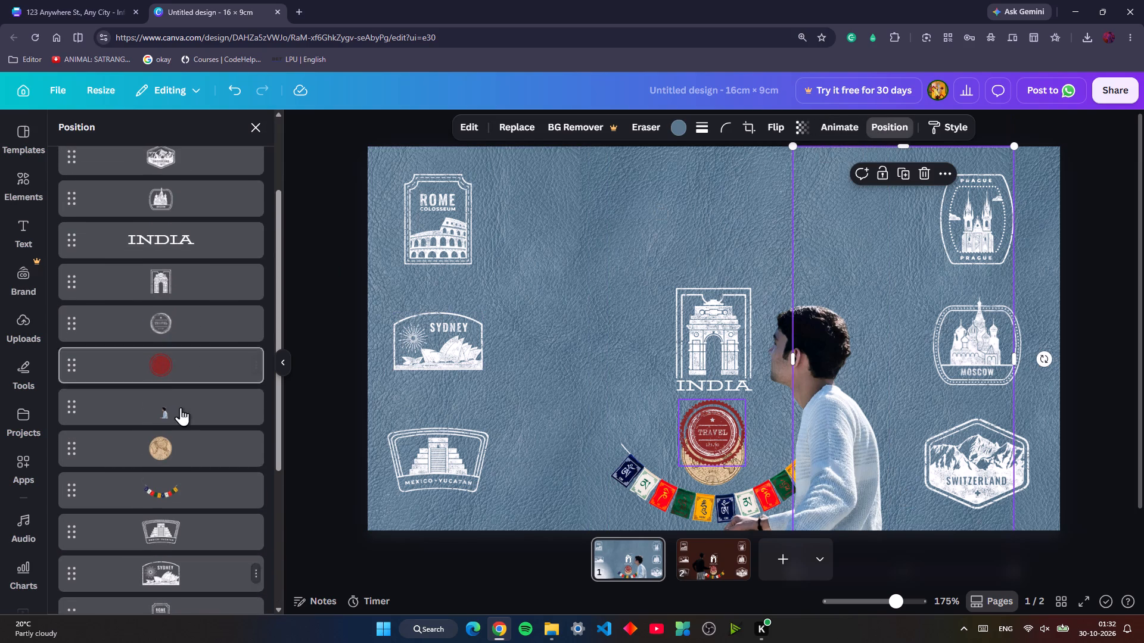
{"action": "left_click", "coordinate": [181, 418]}
{"action": "left_click_drag", "start_coordinate": [766, 420], "coordinate": [776, 441]}
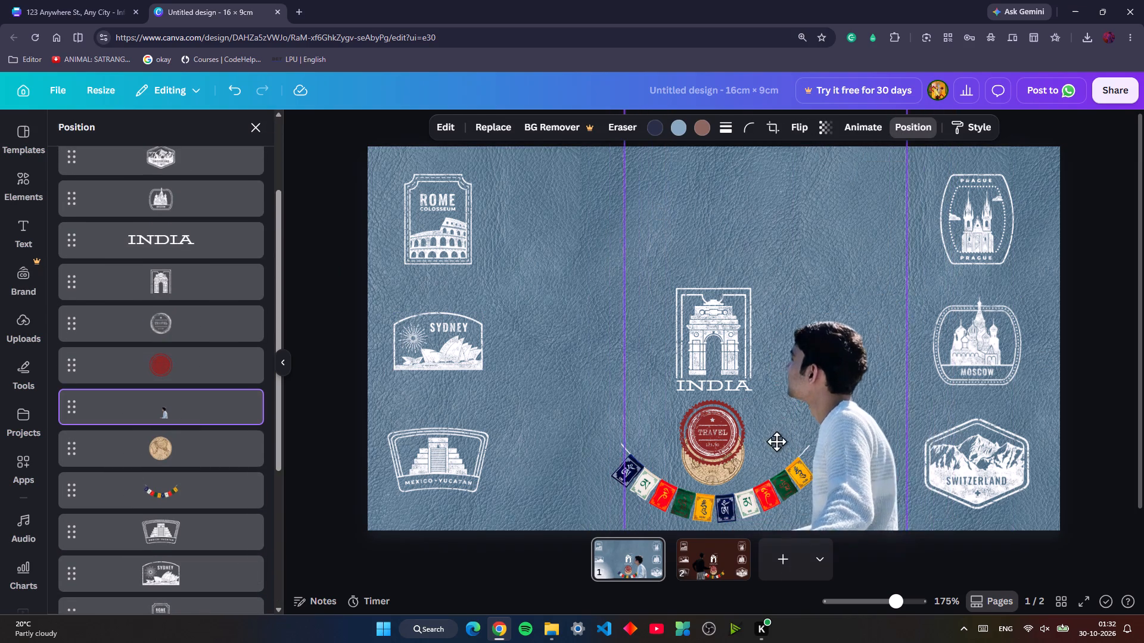
{"action": "left_click_drag", "start_coordinate": [776, 441], "coordinate": [787, 547]}
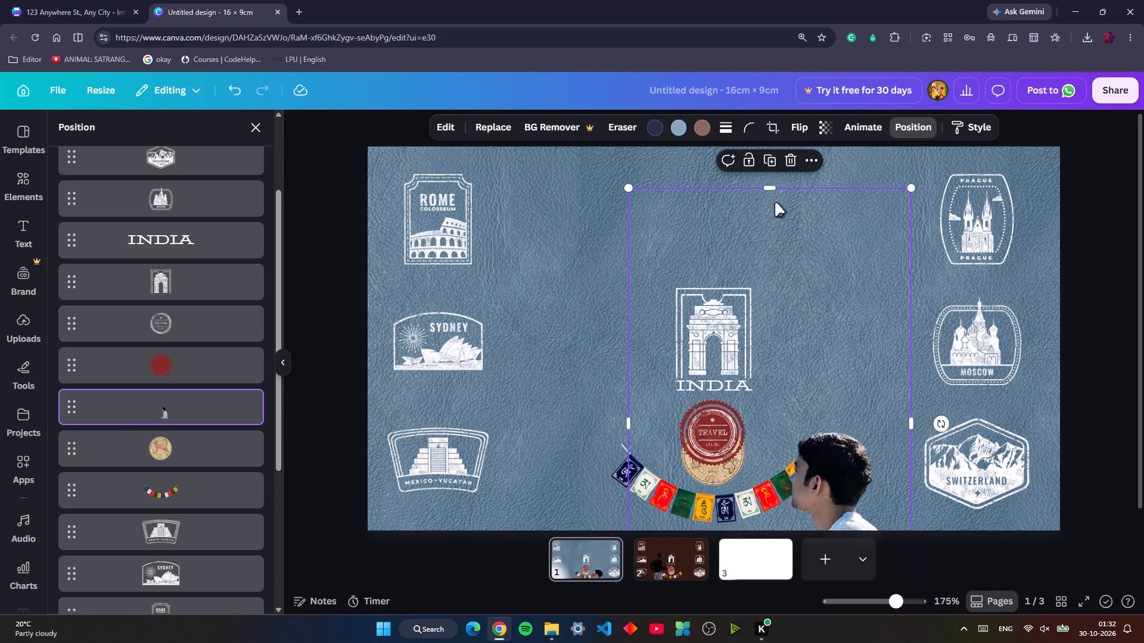
{"action": "left_click_drag", "start_coordinate": [774, 183], "coordinate": [768, 268]}
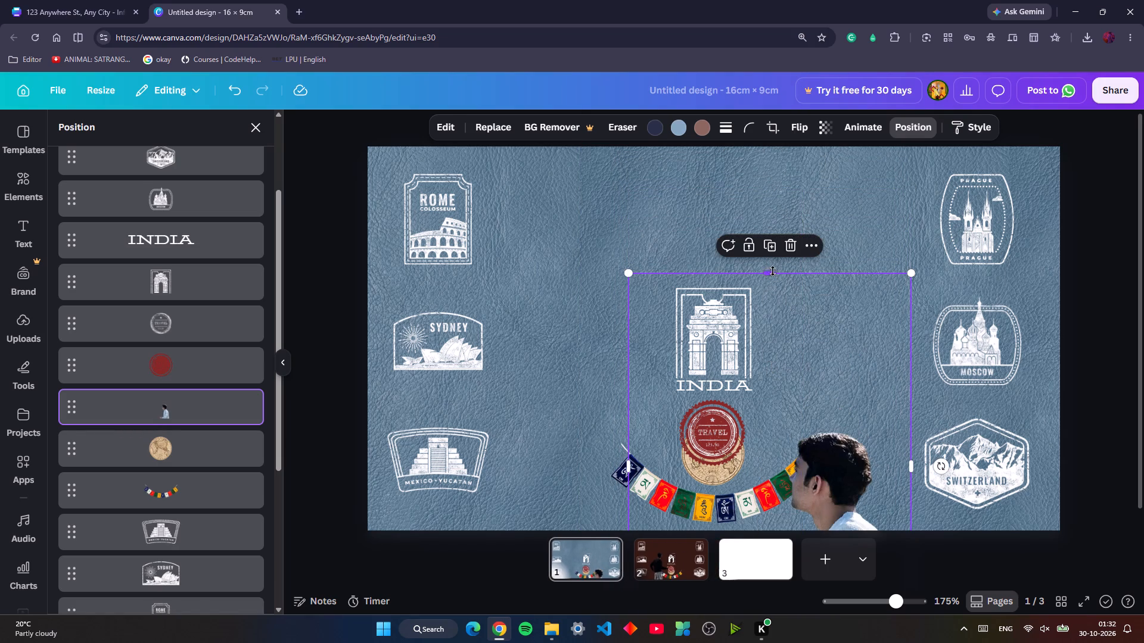
{"action": "left_click_drag", "start_coordinate": [771, 275], "coordinate": [775, 381]}
{"action": "left_click_drag", "start_coordinate": [815, 451], "coordinate": [811, 282]}
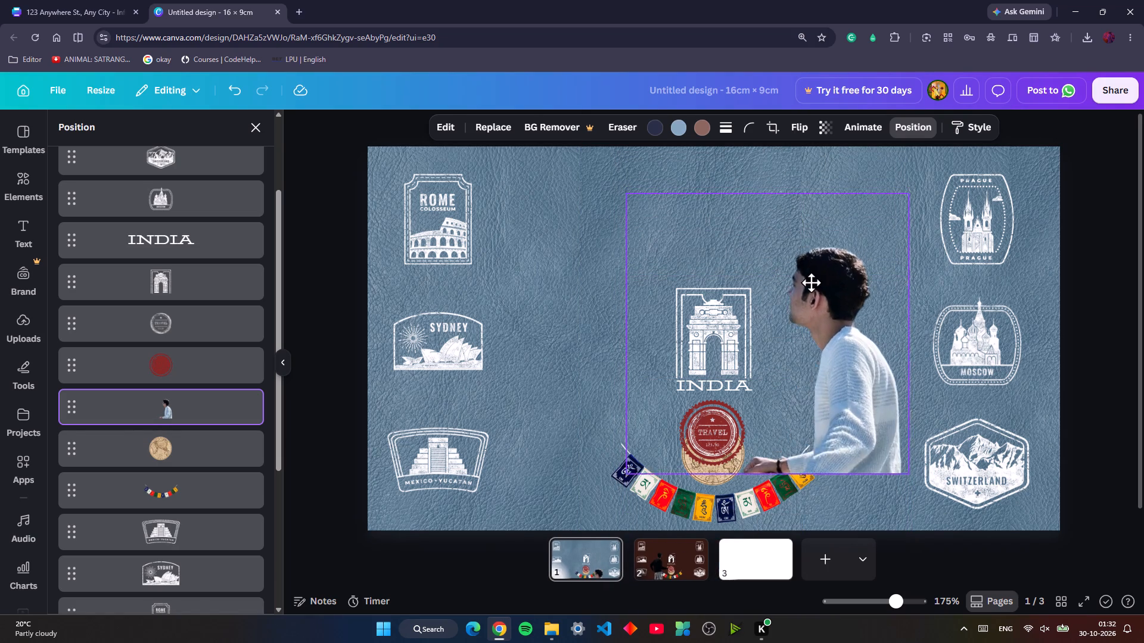
{"action": "left_click_drag", "start_coordinate": [811, 282], "coordinate": [805, 313]}
{"action": "left_click_drag", "start_coordinate": [620, 382], "coordinate": [715, 382]}
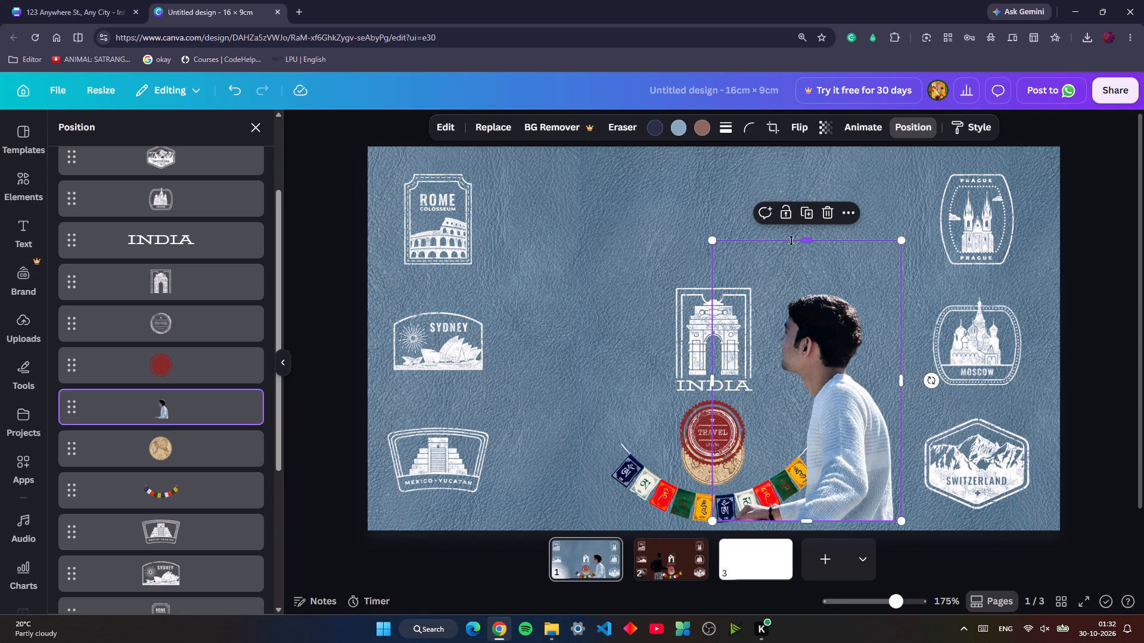
{"action": "left_click_drag", "start_coordinate": [798, 241], "coordinate": [798, 285]}
Resize the cropped man's image proportionally to about 5.7 cm high.
{"action": "left_click_drag", "start_coordinate": [715, 290], "coordinate": [711, 283]}
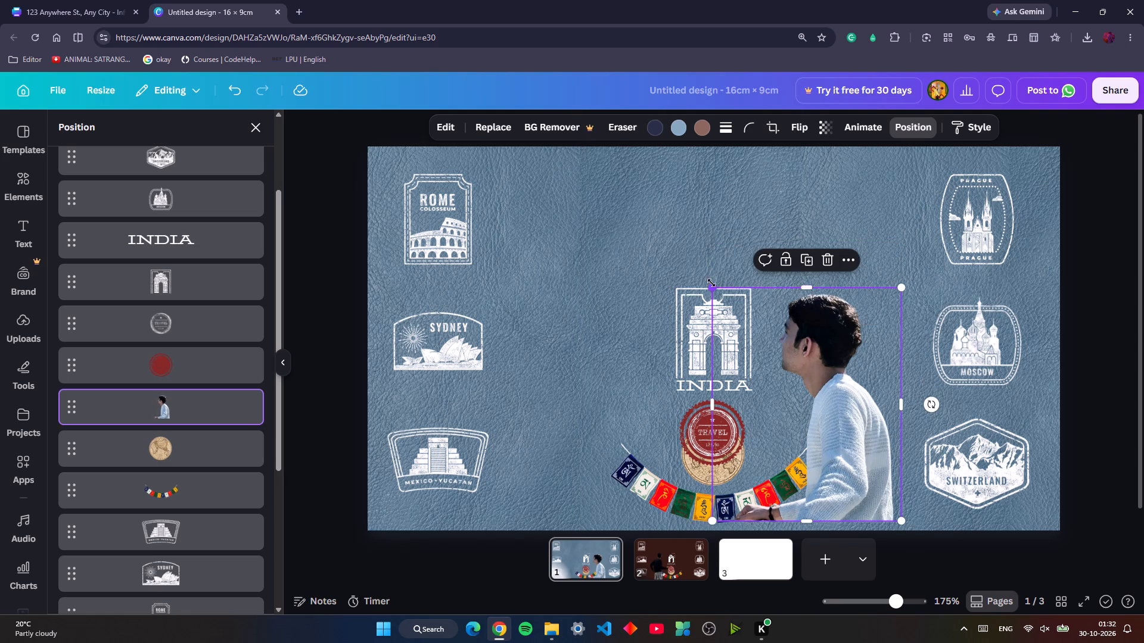
{"action": "left_click_drag", "start_coordinate": [711, 283], "coordinate": [694, 236]}
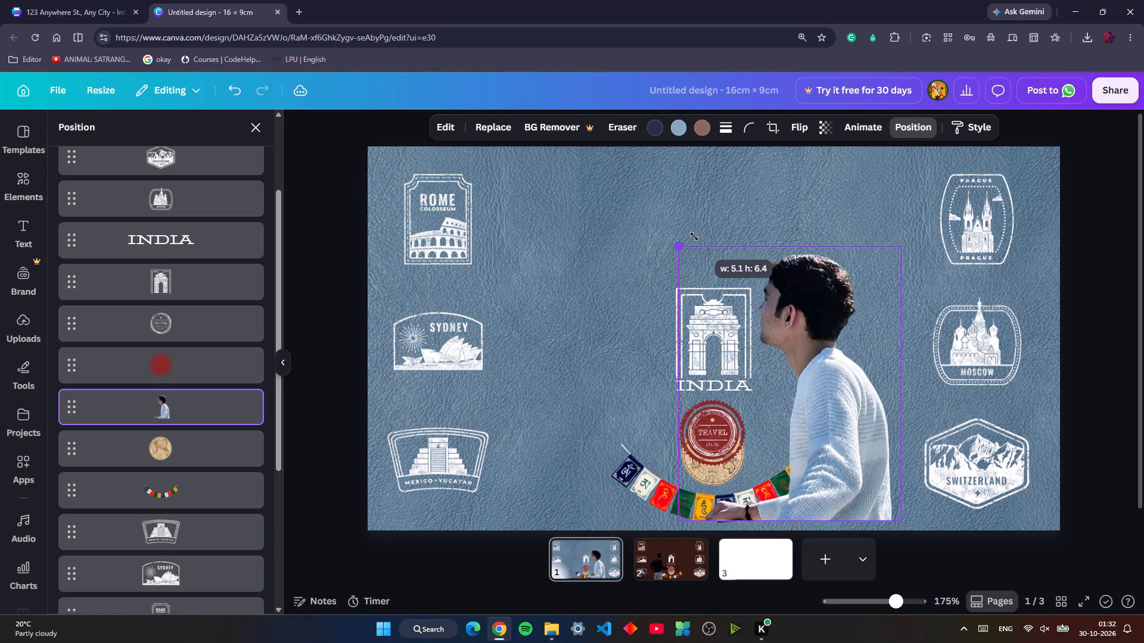
{"action": "left_click_drag", "start_coordinate": [694, 236], "coordinate": [739, 266]}
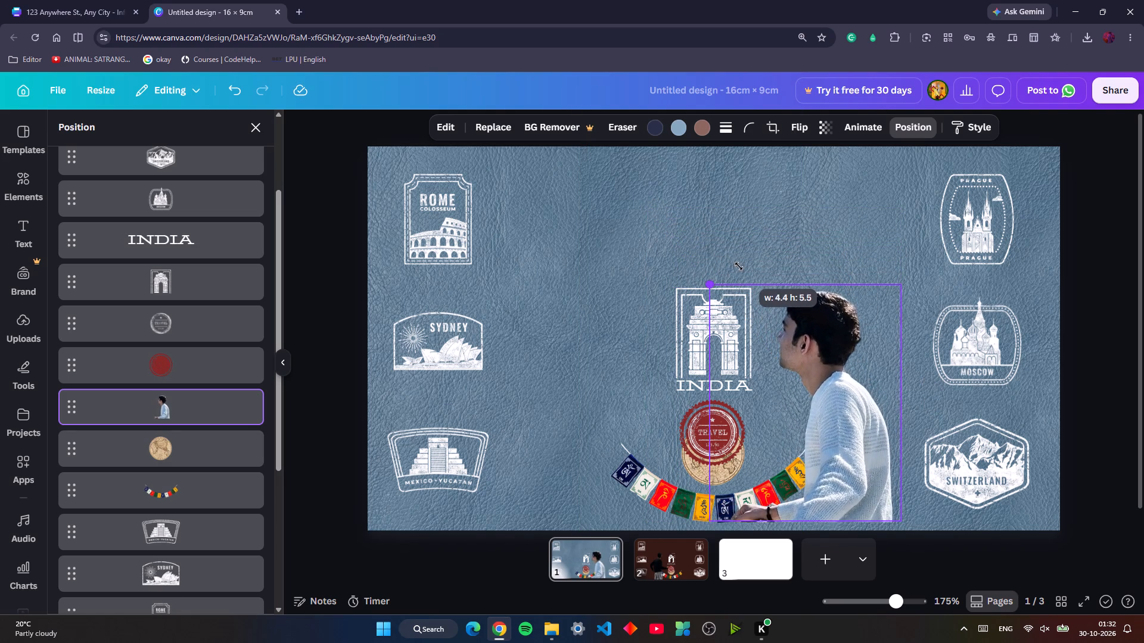
{"action": "left_click_drag", "start_coordinate": [739, 266], "coordinate": [726, 260]}
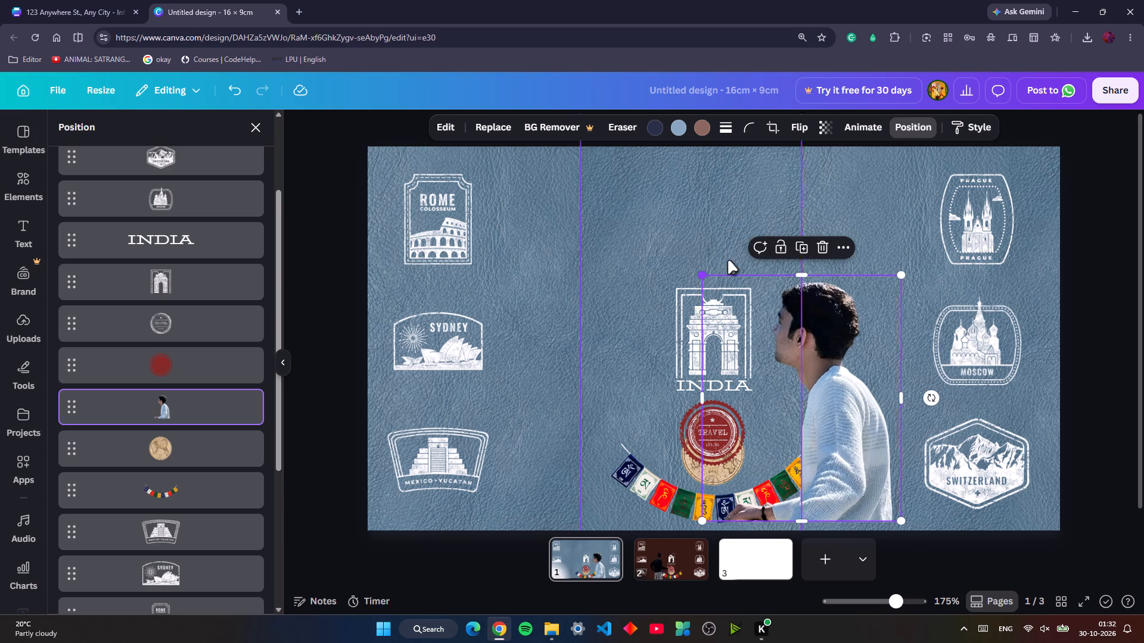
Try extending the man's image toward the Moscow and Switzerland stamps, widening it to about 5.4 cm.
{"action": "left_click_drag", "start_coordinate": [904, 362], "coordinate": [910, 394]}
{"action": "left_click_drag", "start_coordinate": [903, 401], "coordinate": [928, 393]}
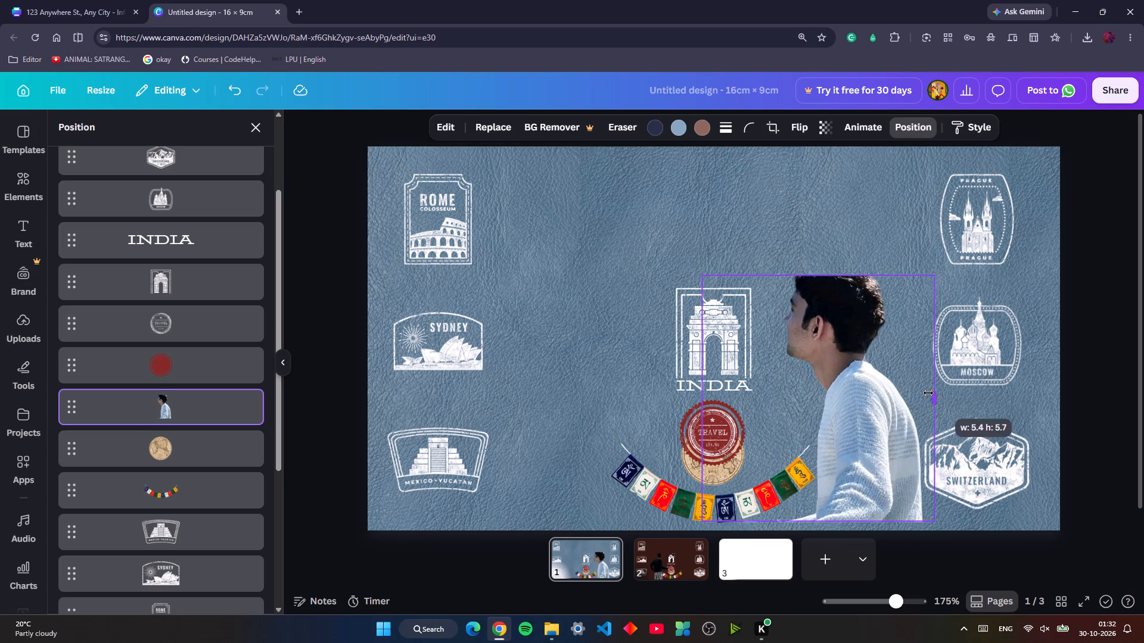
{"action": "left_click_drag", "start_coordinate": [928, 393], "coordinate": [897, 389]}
Move the man in the white sweater slightly down and closer to the India stamp, with his hand at the page's bottom edge.
{"action": "left_click_drag", "start_coordinate": [854, 385], "coordinate": [859, 408]}
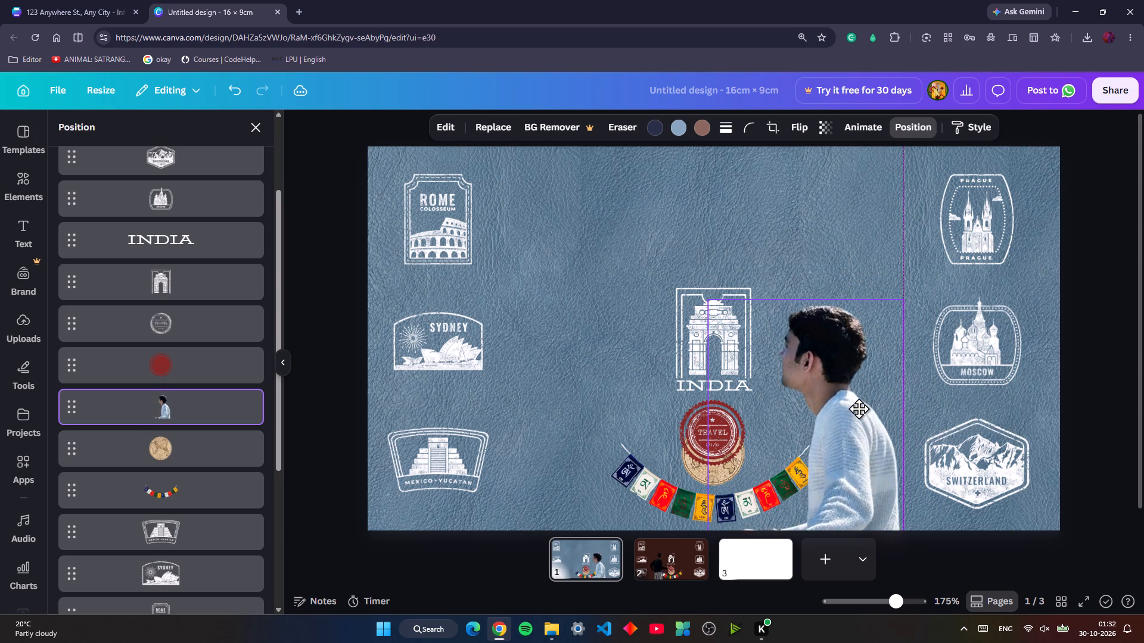
{"action": "left_click_drag", "start_coordinate": [859, 408], "coordinate": [859, 401]}
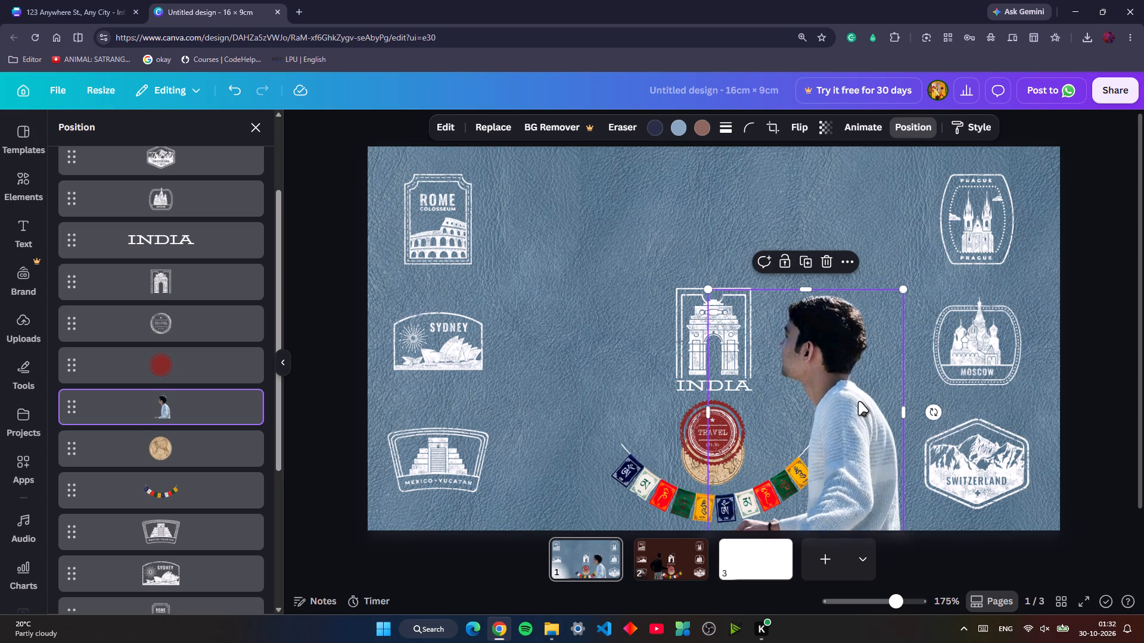
{"action": "key", "text": "Left"}
{"action": "key", "text": "Left"}
{"action": "key", "text": "Left"}
{"action": "left_click", "coordinate": [803, 404]}
{"action": "left_click_drag", "start_coordinate": [826, 390], "coordinate": [819, 391]}
{"action": "left_click_drag", "start_coordinate": [819, 391], "coordinate": [816, 391]}
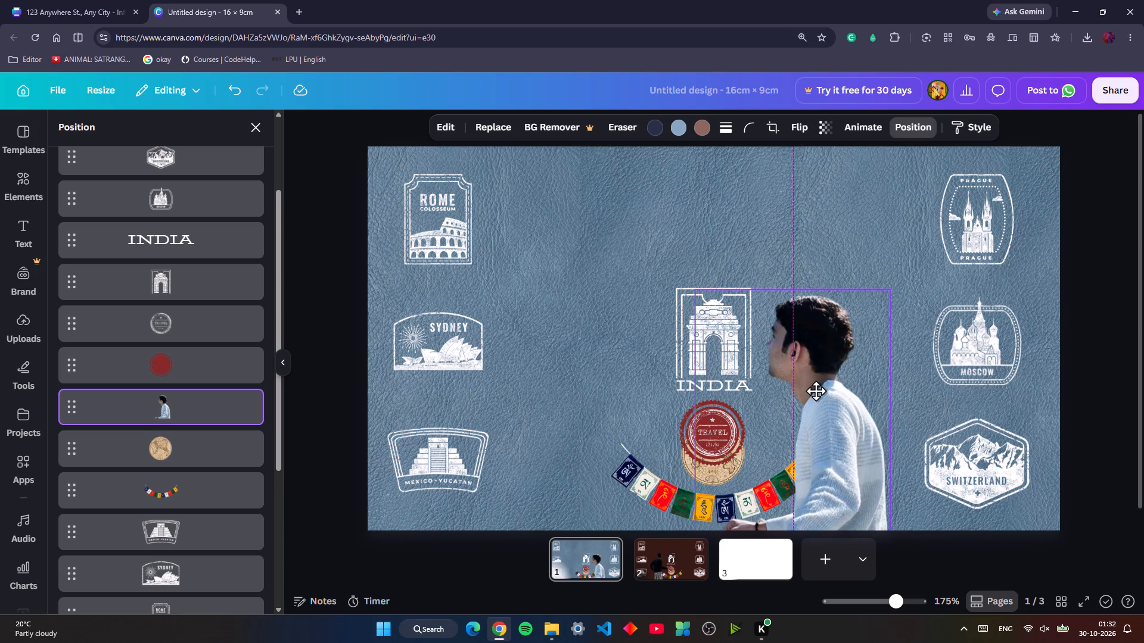
{"action": "left_click_drag", "start_coordinate": [816, 391], "coordinate": [817, 388]}
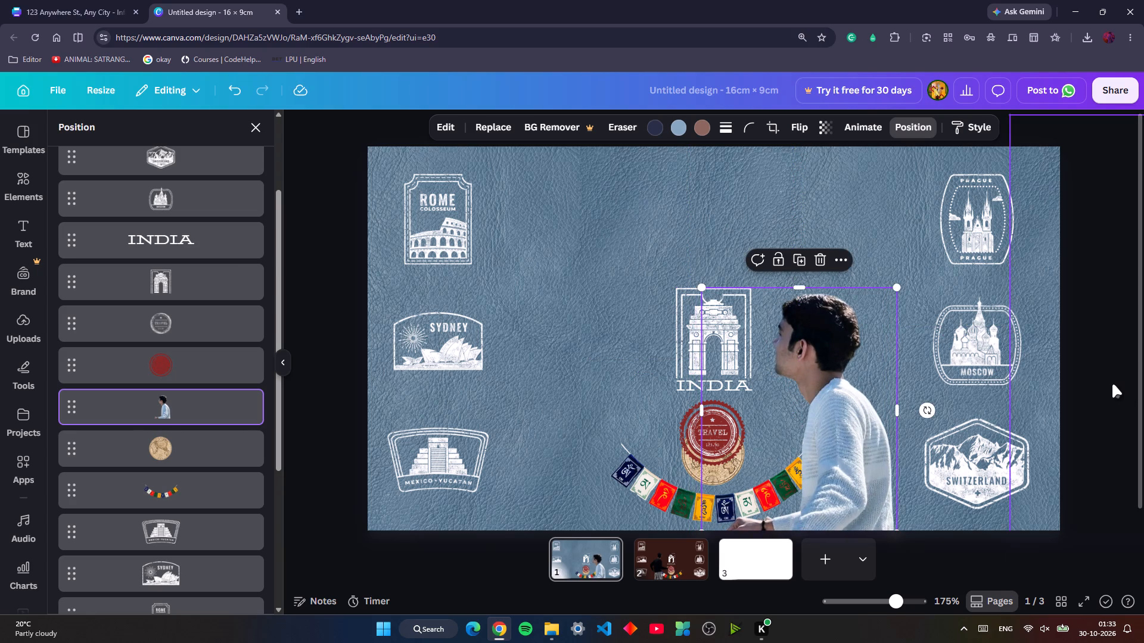
{"action": "left_click", "coordinate": [1112, 384]}
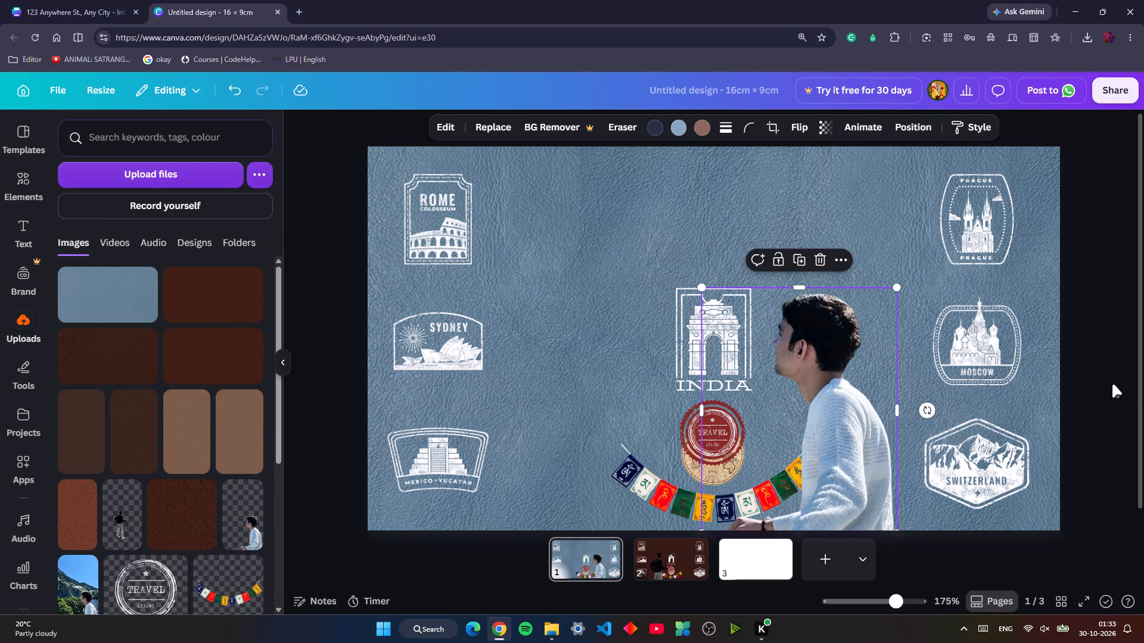
Enlarge the man's image proportionally to about 4.8 by 6 cm and deselect it.
{"action": "left_click_drag", "start_coordinate": [700, 291], "coordinate": [693, 287]}
{"action": "left_click_drag", "start_coordinate": [693, 287], "coordinate": [691, 286]}
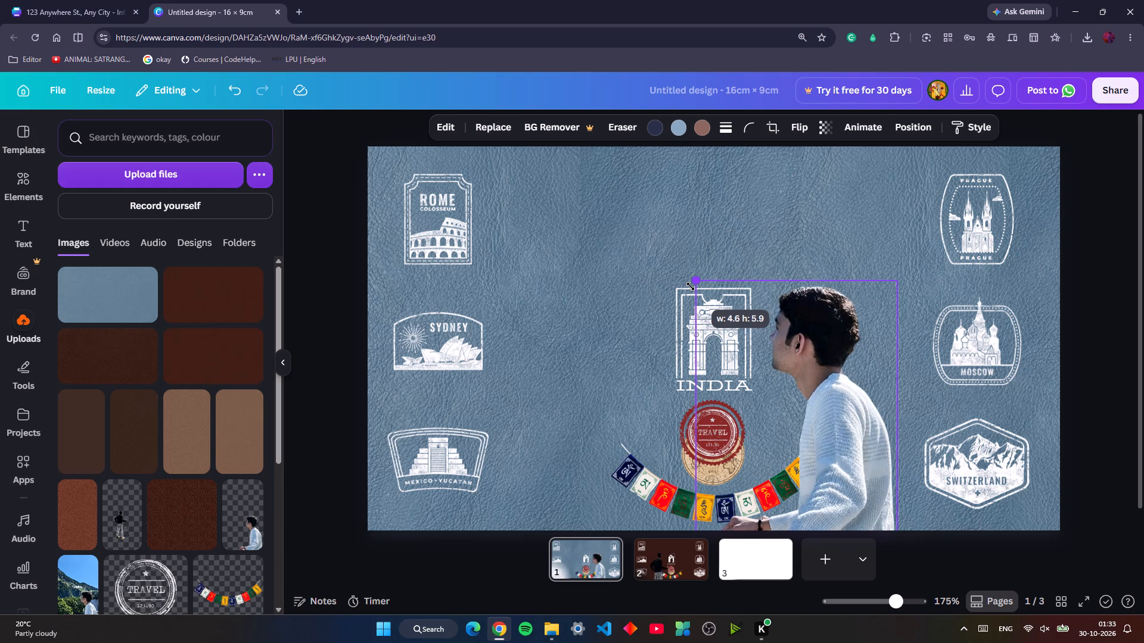
{"action": "left_click_drag", "start_coordinate": [691, 286], "coordinate": [685, 284]}
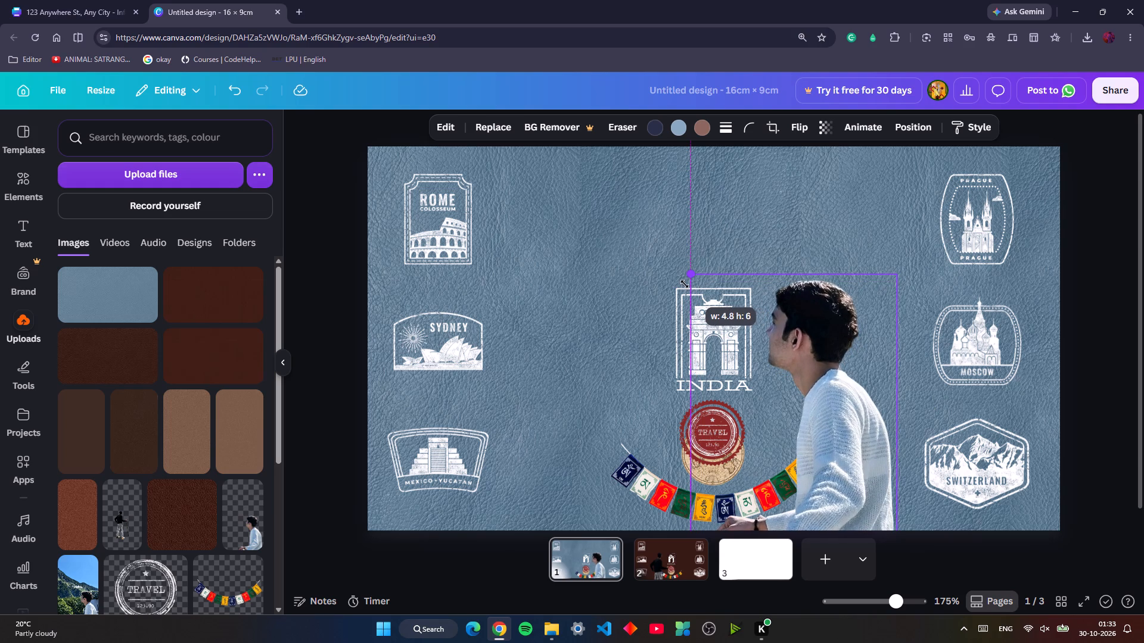
{"action": "left_click_drag", "start_coordinate": [685, 284], "coordinate": [685, 285]}
{"action": "left_click", "coordinate": [1115, 341]}
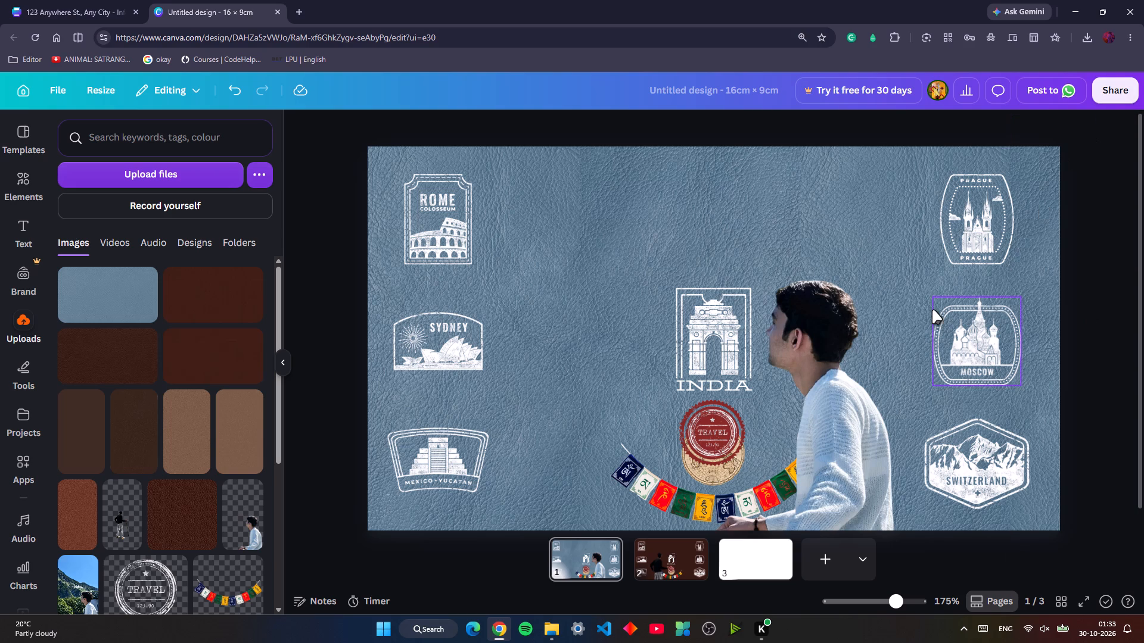
Download only the blue page as a JPG and save it in Downloads as Refined Blue.
{"action": "left_click", "coordinate": [1106, 95]}
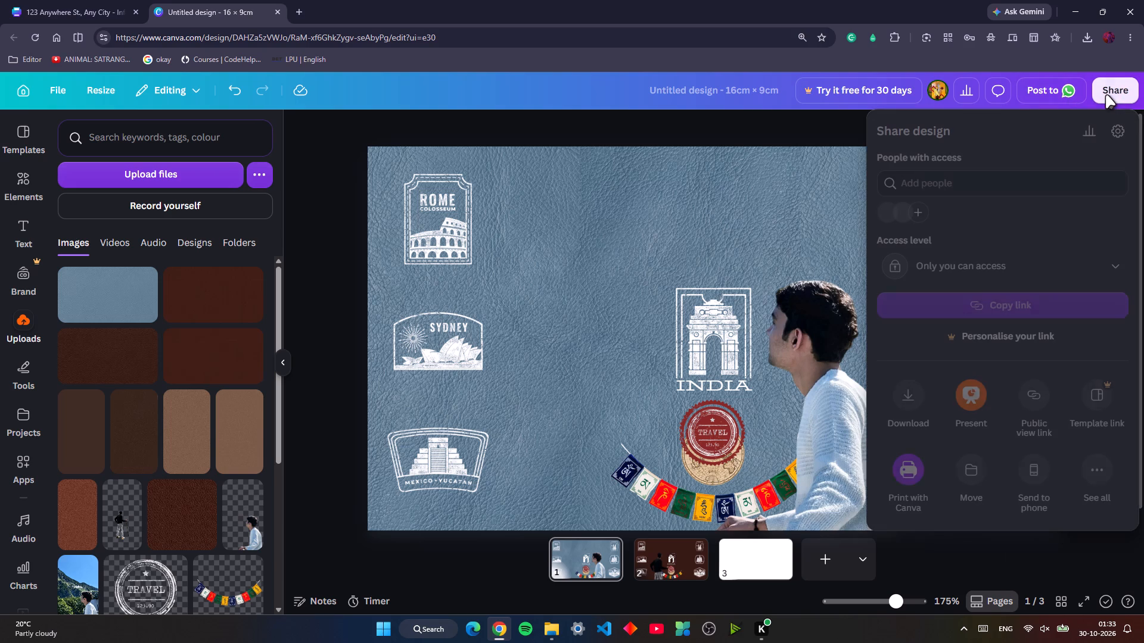
{"action": "left_click", "coordinate": [905, 397]}
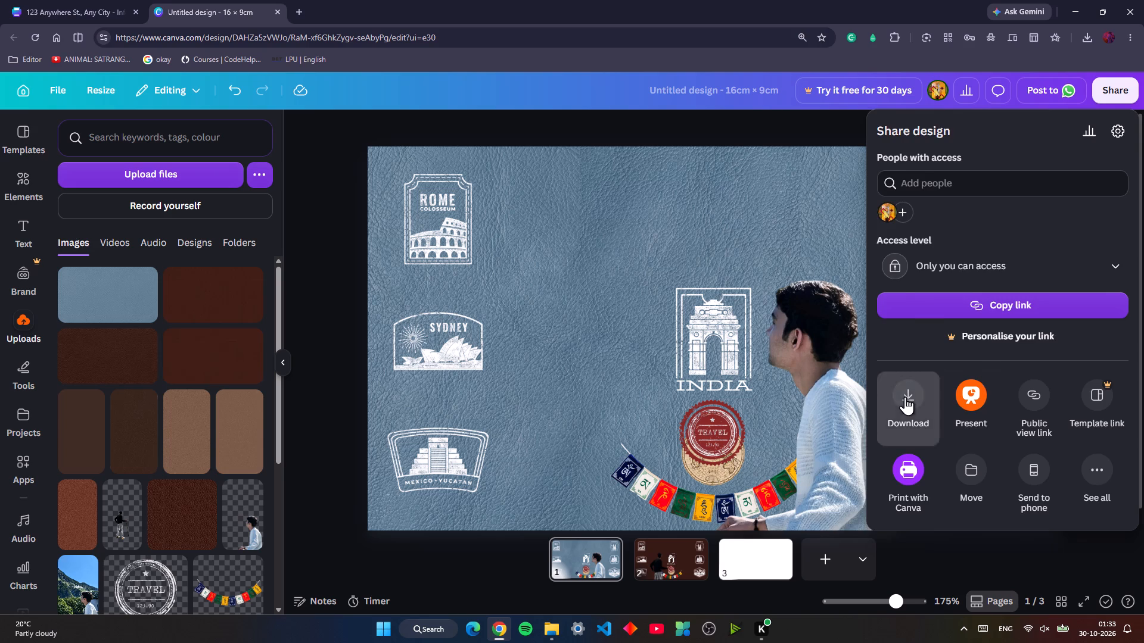
{"action": "left_click", "coordinate": [1003, 370]}
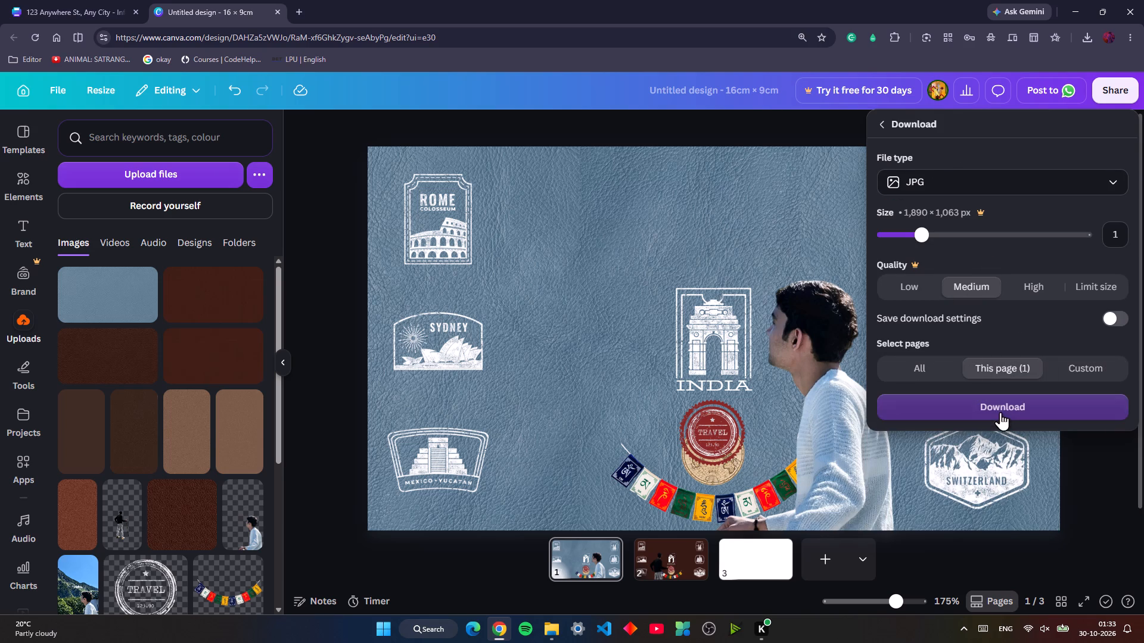
{"action": "left_click", "coordinate": [1000, 416]}
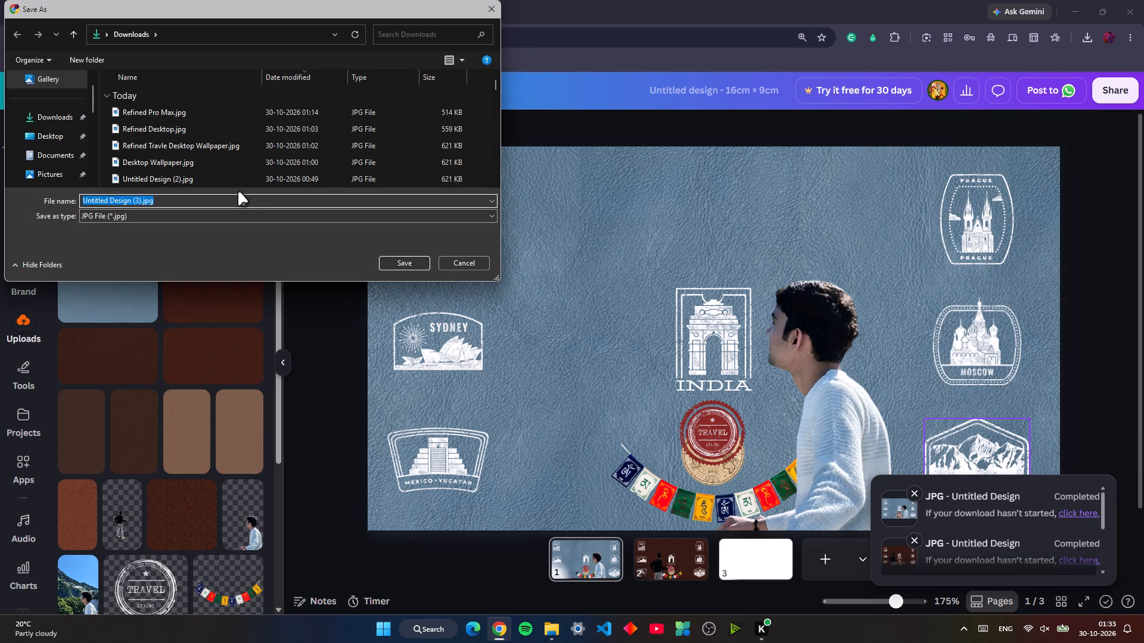
{"action": "left_click_drag", "start_coordinate": [158, 201], "coordinate": [114, 201]}
{"action": "left_click_drag", "start_coordinate": [114, 201], "coordinate": [80, 201]}
{"action": "type", "text": "Refined Blue PRo"}
{"action": "key", "text": "BackSpace"}
{"action": "key", "text": "BackSpace"}
{"action": "key", "text": "BackSpace"}
{"action": "key", "text": "BackSpace"}
{"action": "key", "text": "Return"}
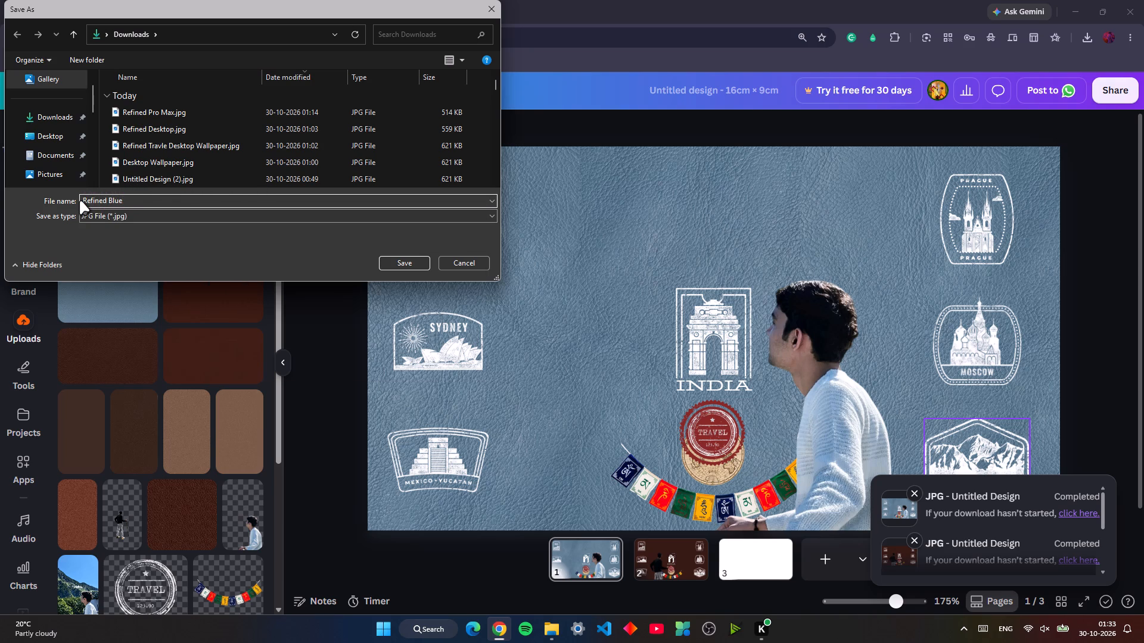
In File Explorer, create a folder named Lock Travel inside 2025 WALL on the Movies (E:) drive.
{"action": "left_click", "coordinate": [554, 636]}
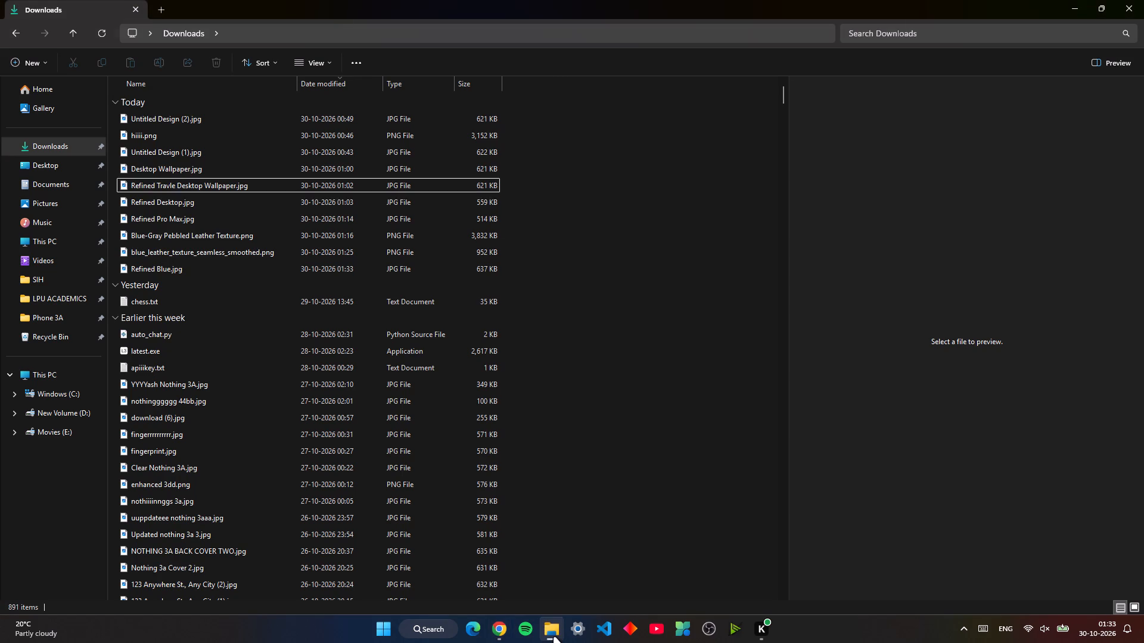
{"action": "left_click", "coordinate": [68, 403]}
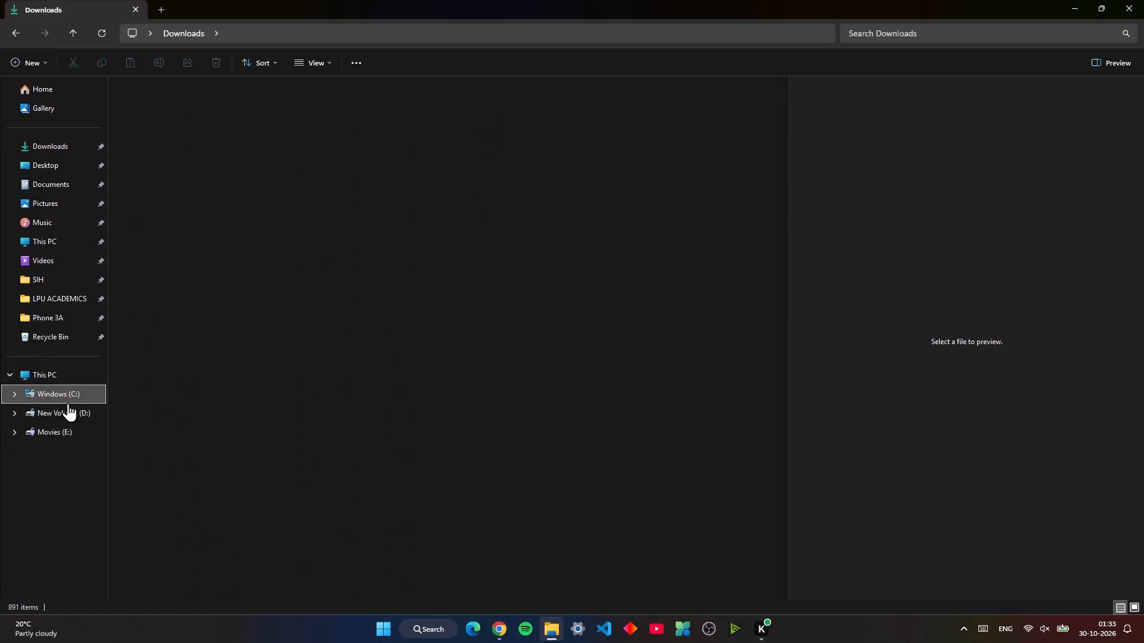
{"action": "left_click", "coordinate": [68, 408]}
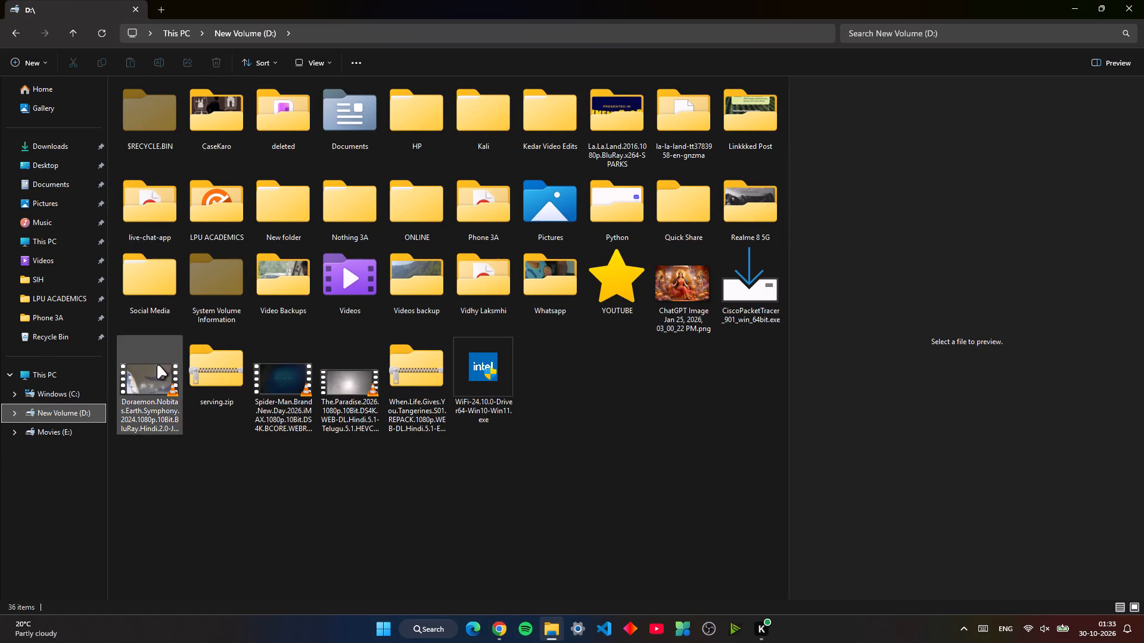
{"action": "left_click", "coordinate": [66, 426]}
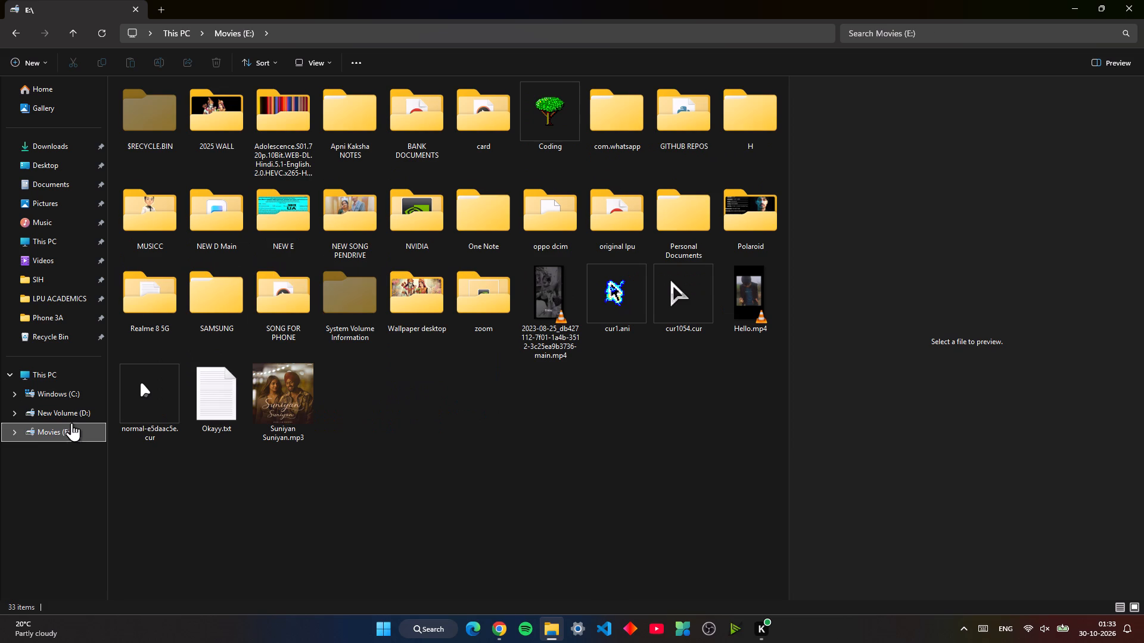
{"action": "double_click", "coordinate": [193, 100]}
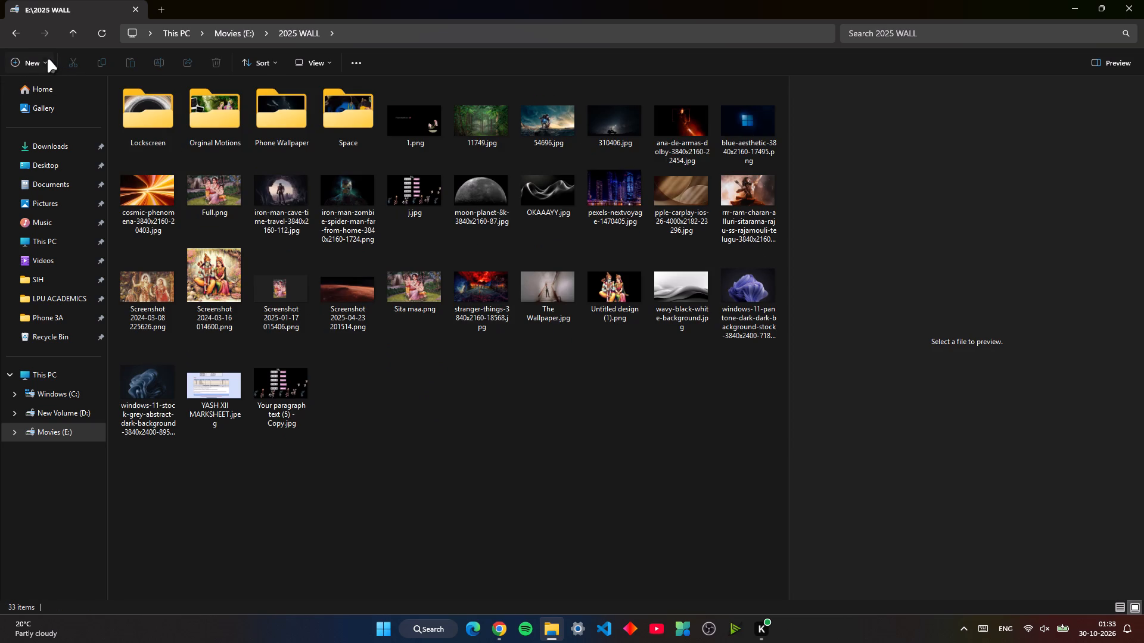
{"action": "left_click", "coordinate": [39, 63]}
{"action": "left_click", "coordinate": [41, 88]}
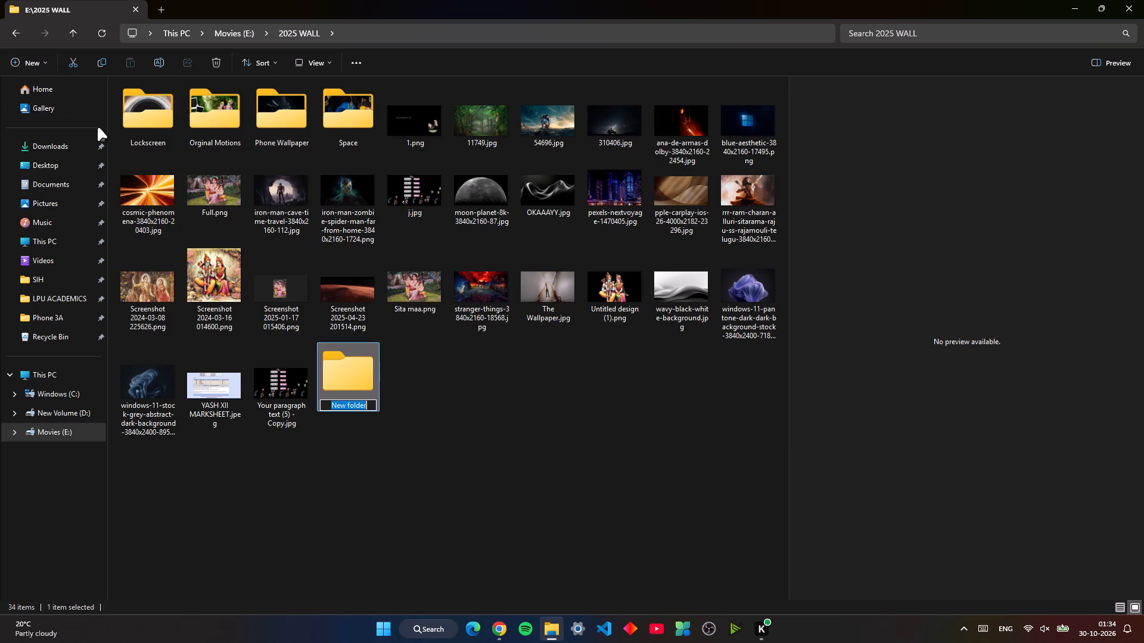
{"action": "type", "text": "Lock ST"}
{"action": "key", "text": "BackSpace"}
{"action": "key", "text": "BackSpace"}
{"action": "type", "text": "Travel"}
{"action": "key", "text": "Return"}
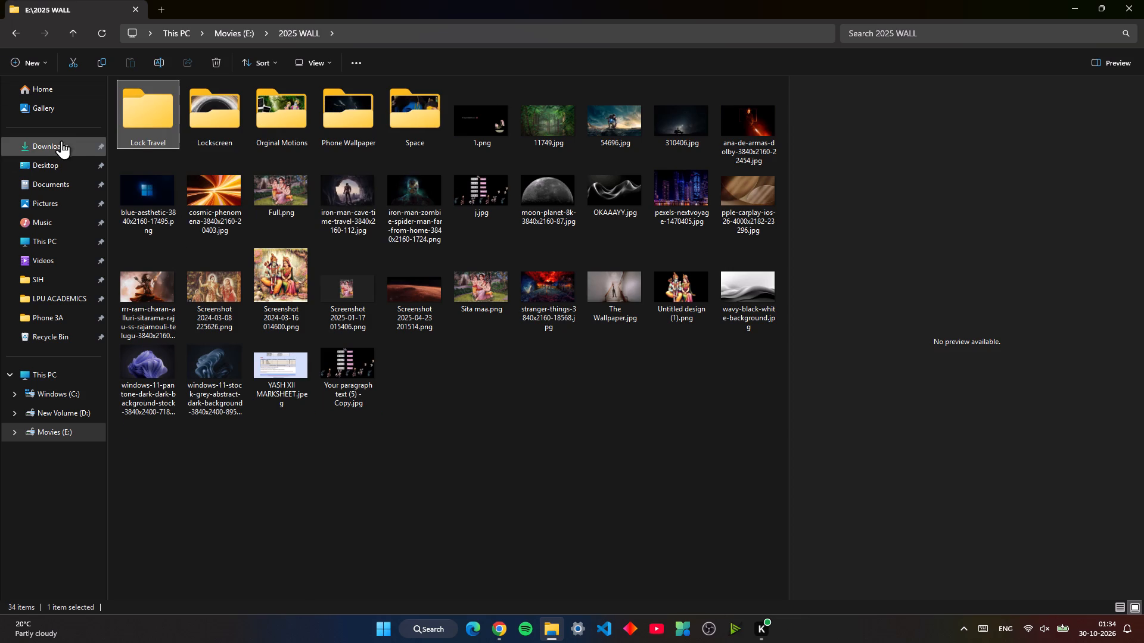
Copy Refined Blue.jpg from Downloads into the Lock Travel folder, using a second File Explorer tab for Downloads.
{"action": "left_click", "coordinate": [164, 2]}
{"action": "left_click", "coordinate": [157, 13]}
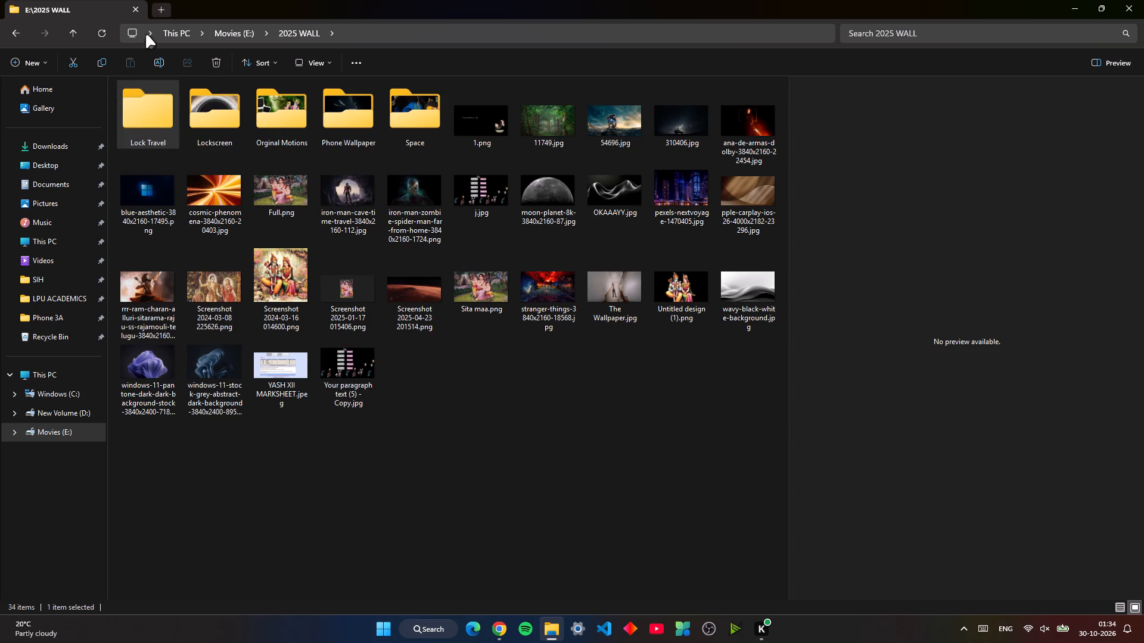
{"action": "left_click", "coordinate": [45, 143]}
{"action": "left_click", "coordinate": [194, 118]}
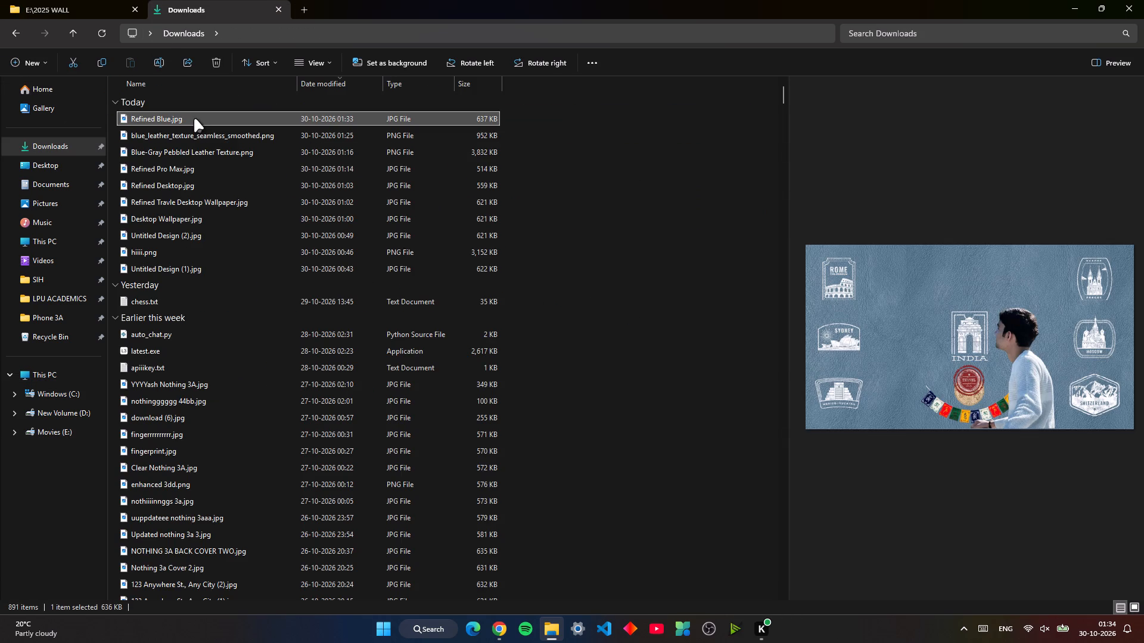
{"action": "key", "text": "ctrl+c"}
{"action": "left_click", "coordinate": [102, 0]}
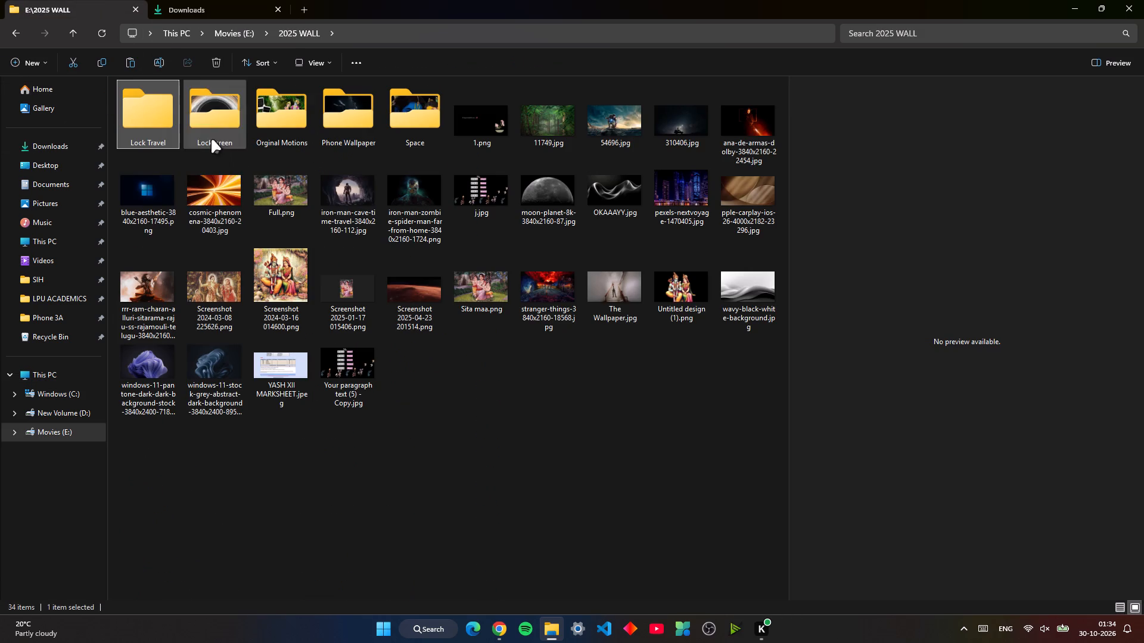
{"action": "double_click", "coordinate": [162, 106]}
{"action": "key", "text": "ctrl+v"}
Copy Refined Pro Max.jpg from Downloads into the Lock Travel folder and close File Explorer.
{"action": "left_click", "coordinate": [184, 12]}
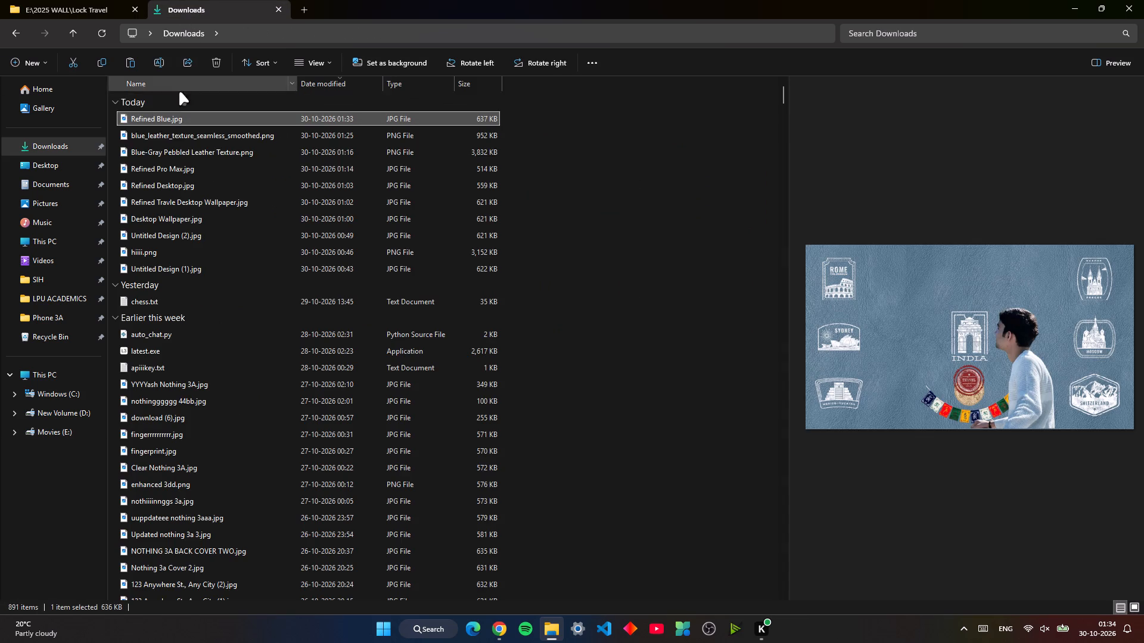
{"action": "left_click", "coordinate": [188, 174]}
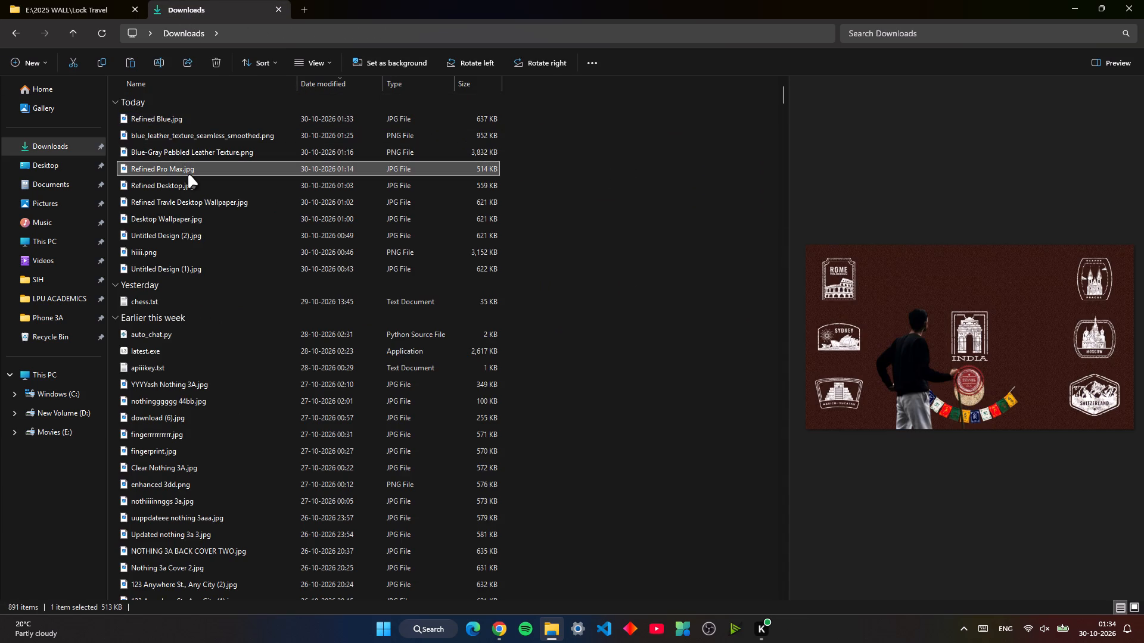
{"action": "key", "text": "ctrl+c"}
{"action": "left_click", "coordinate": [85, 9]}
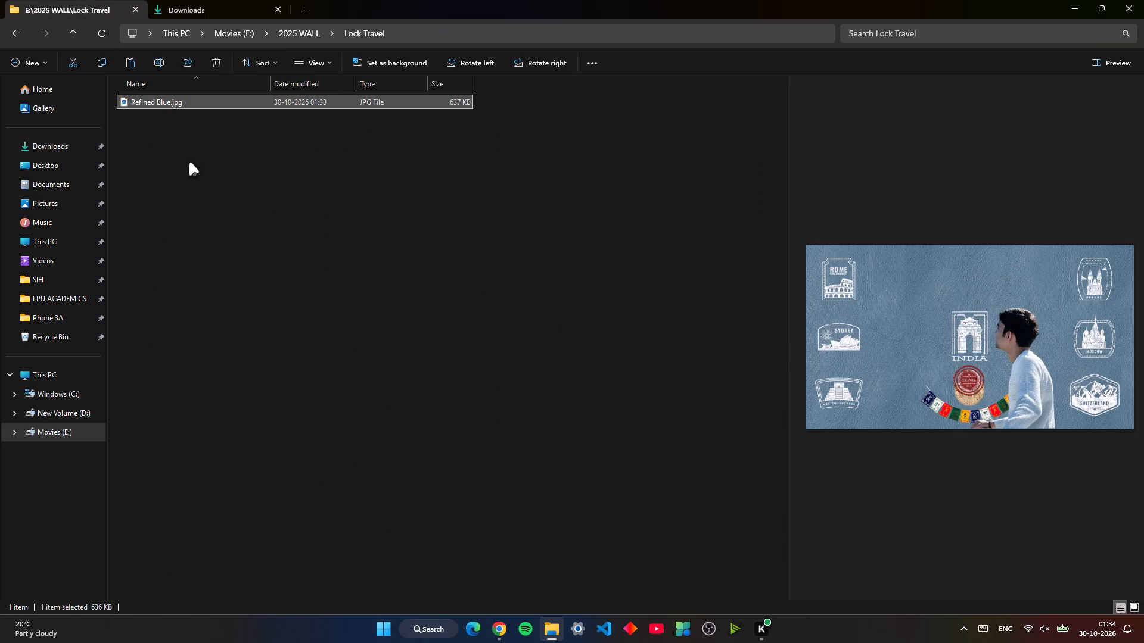
{"action": "key", "text": "ctrl+v"}
{"action": "left_click", "coordinate": [1121, 10]}
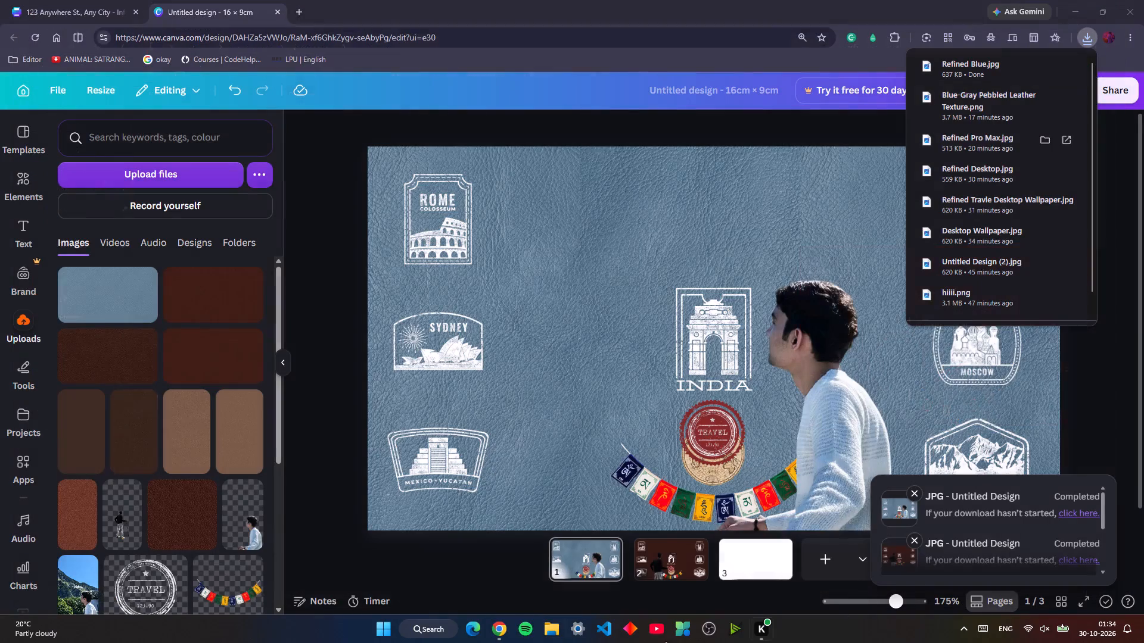
In Windows Settings, change the lock screen personalization to Slideshow.
{"action": "left_click", "coordinate": [568, 628]}
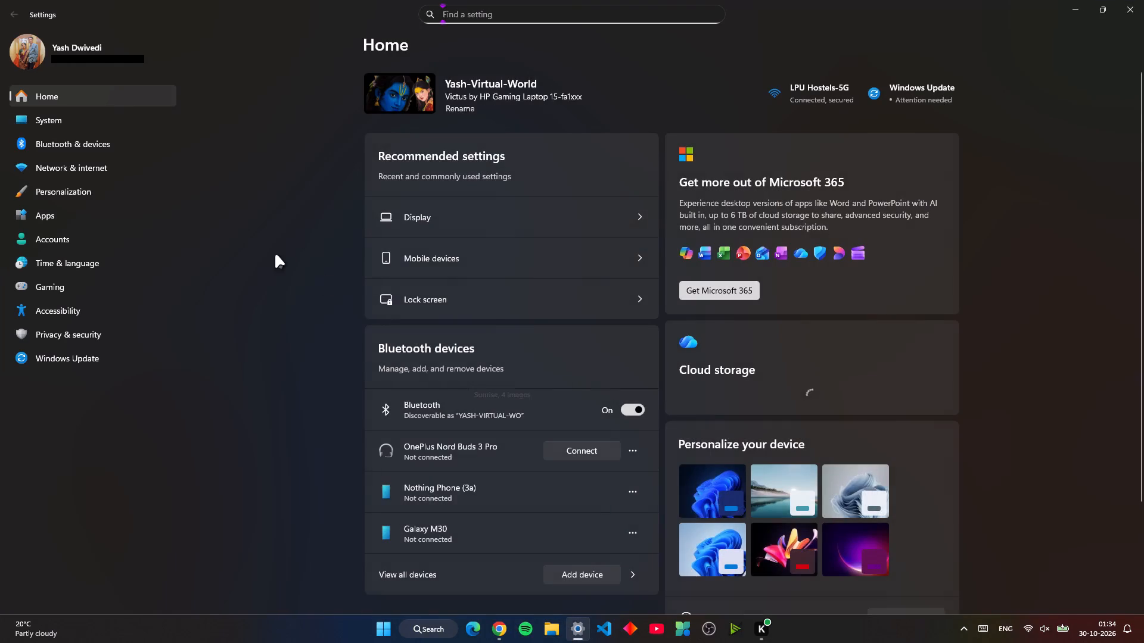
{"action": "left_click", "coordinate": [475, 310]}
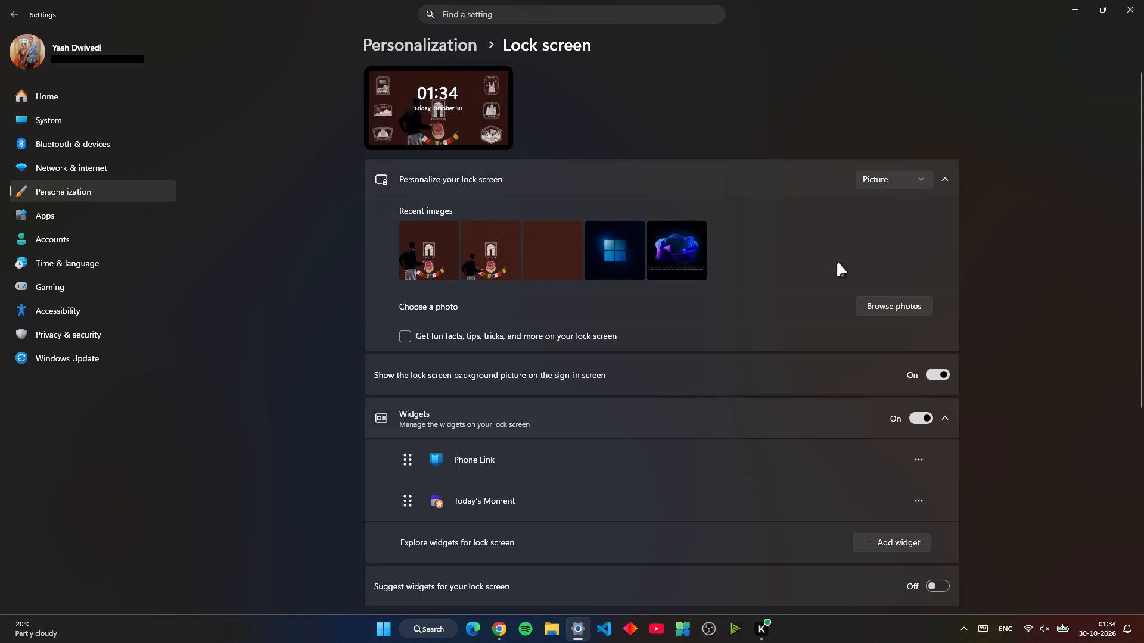
{"action": "left_click", "coordinate": [895, 179]}
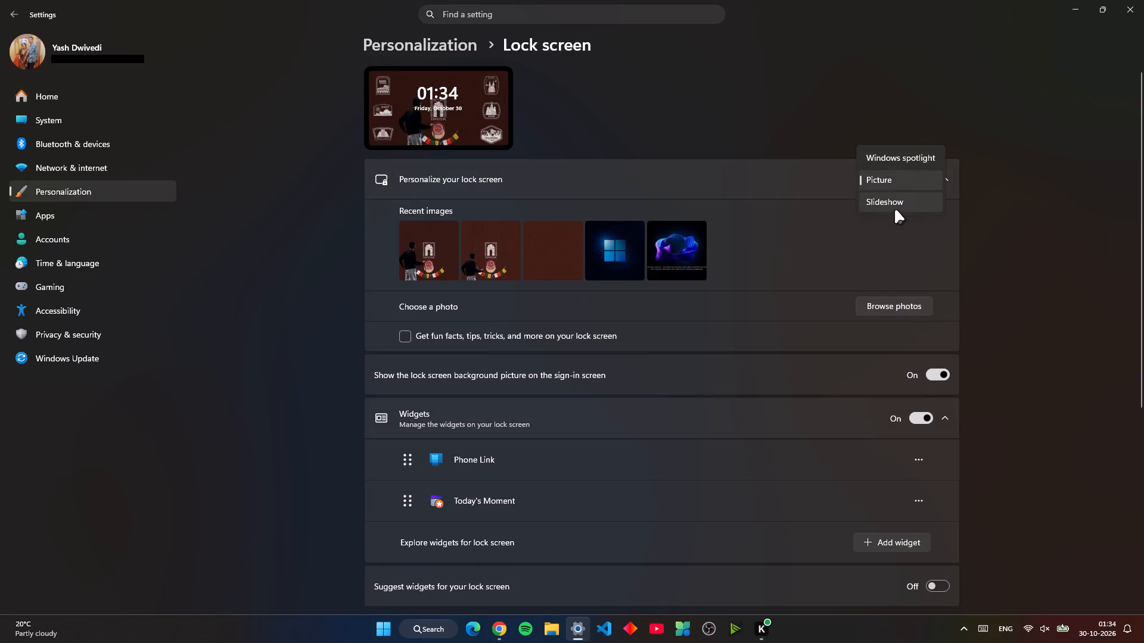
{"action": "left_click", "coordinate": [895, 207]}
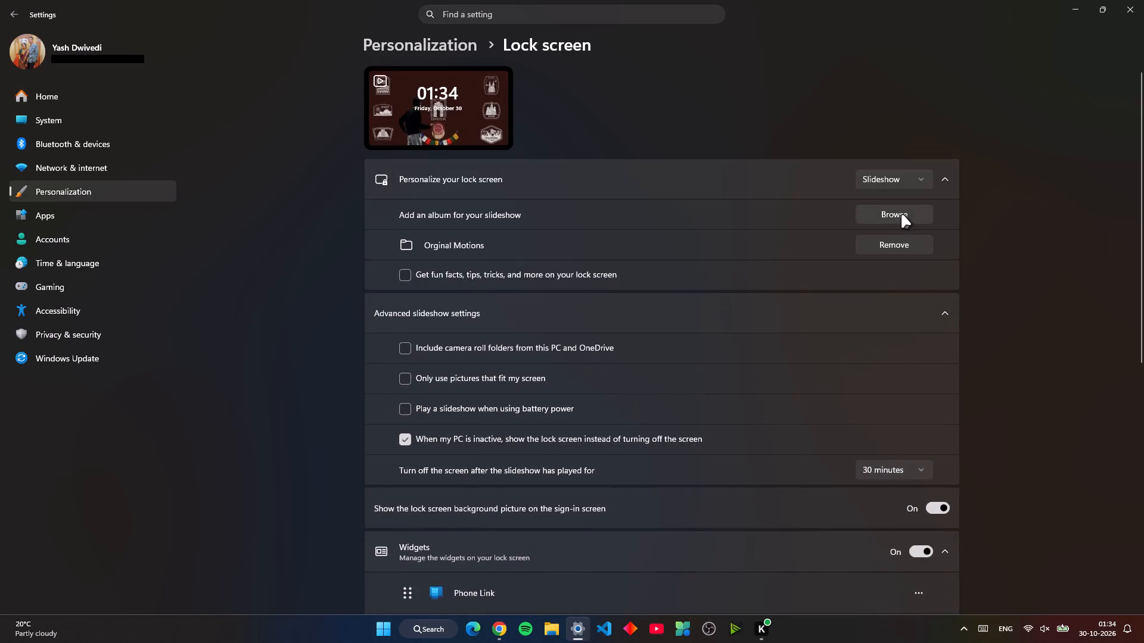
Add the Lock Travel folder as an album for the lock screen slideshow.
{"action": "left_click", "coordinate": [901, 214]}
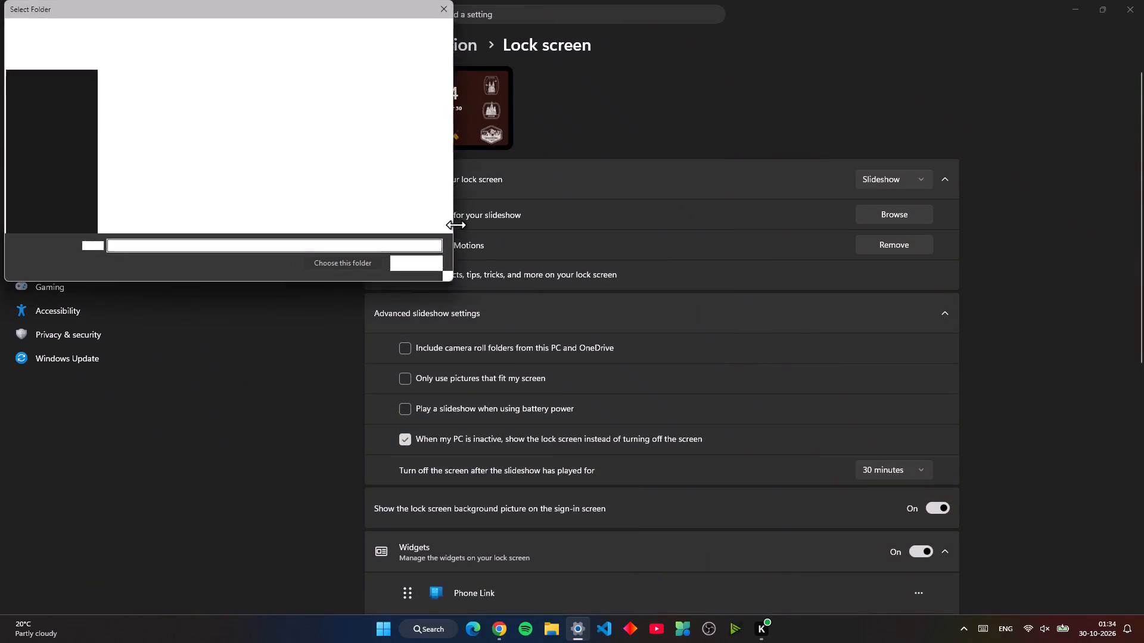
{"action": "left_click", "coordinate": [133, 115]}
{"action": "left_click", "coordinate": [349, 262]}
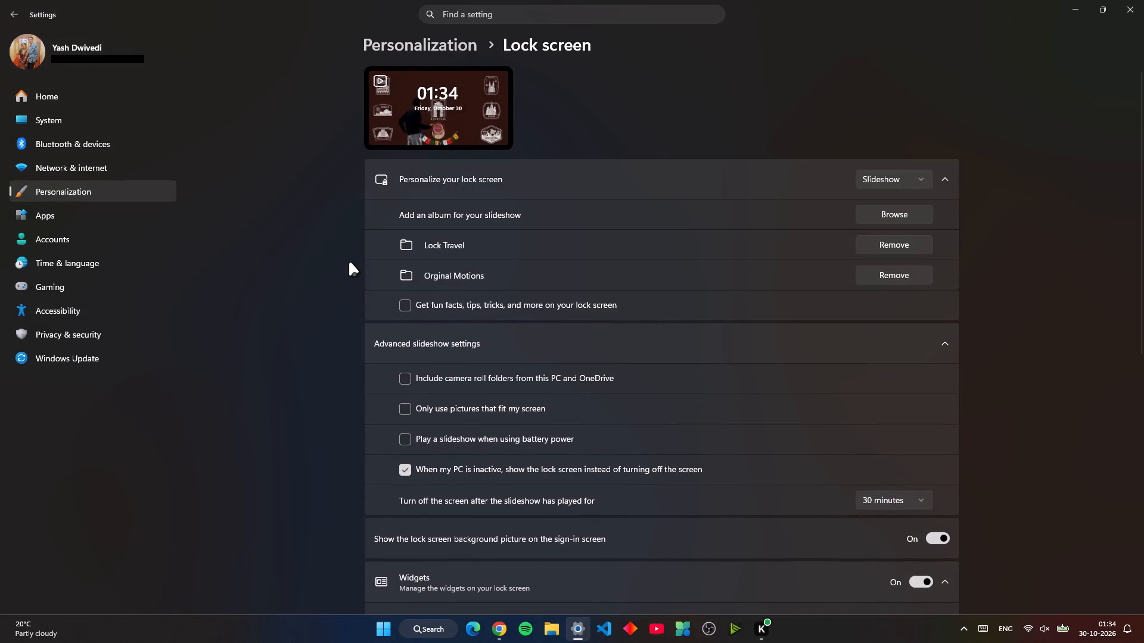
{"action": "left_click", "coordinate": [906, 183]}
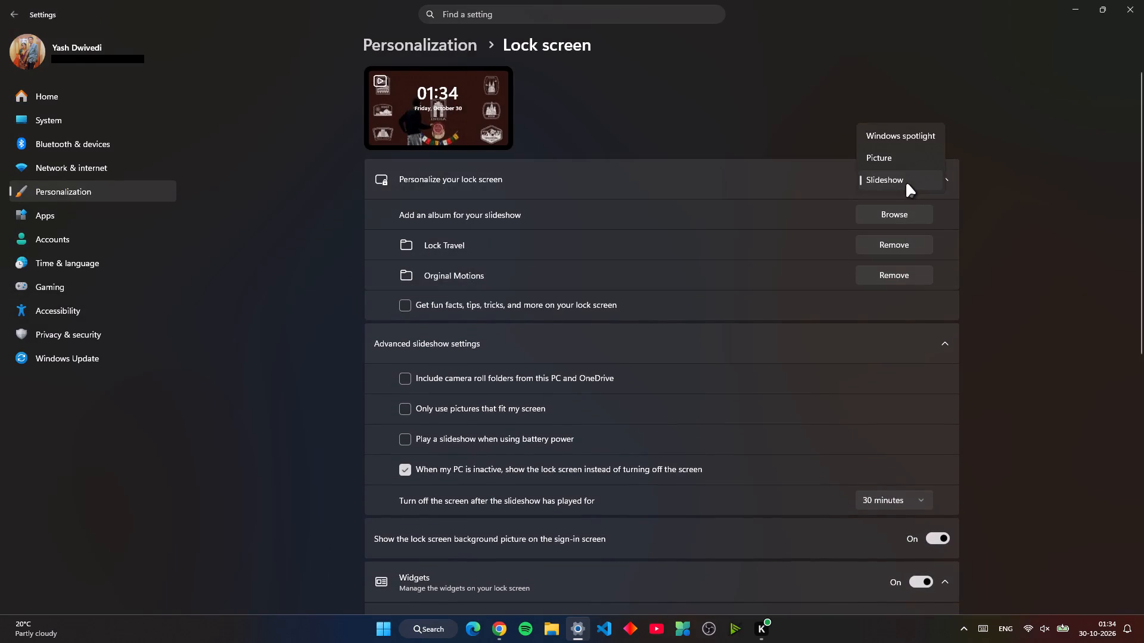
{"action": "left_click", "coordinate": [1050, 259]}
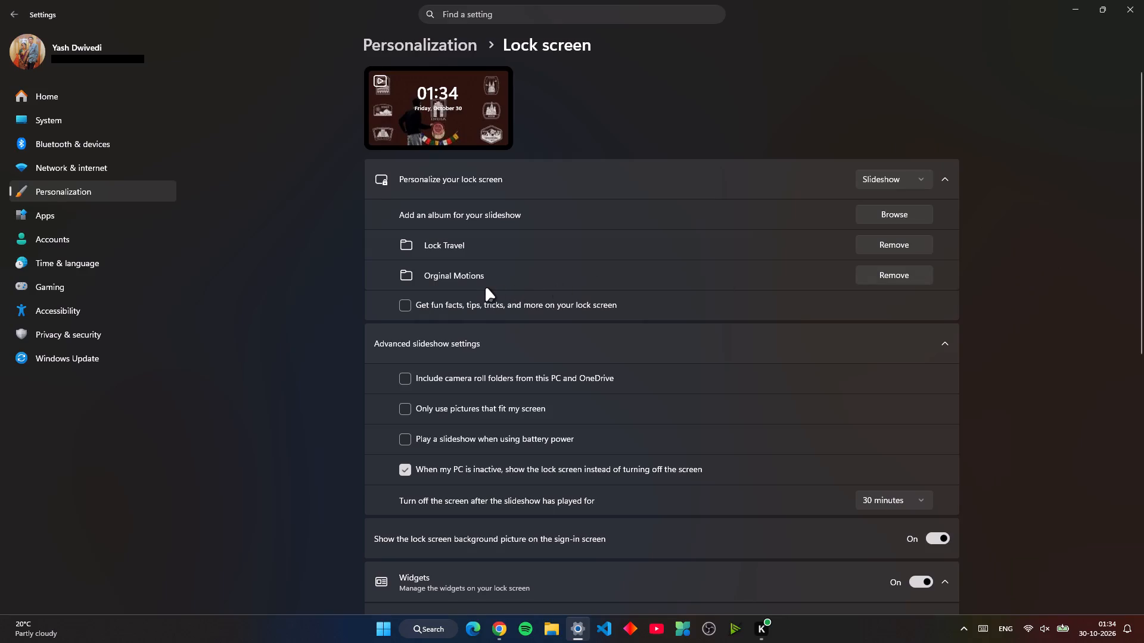
Remove the Orginal Motions album from the lock screen slideshow.
{"action": "left_click", "coordinate": [907, 280]}
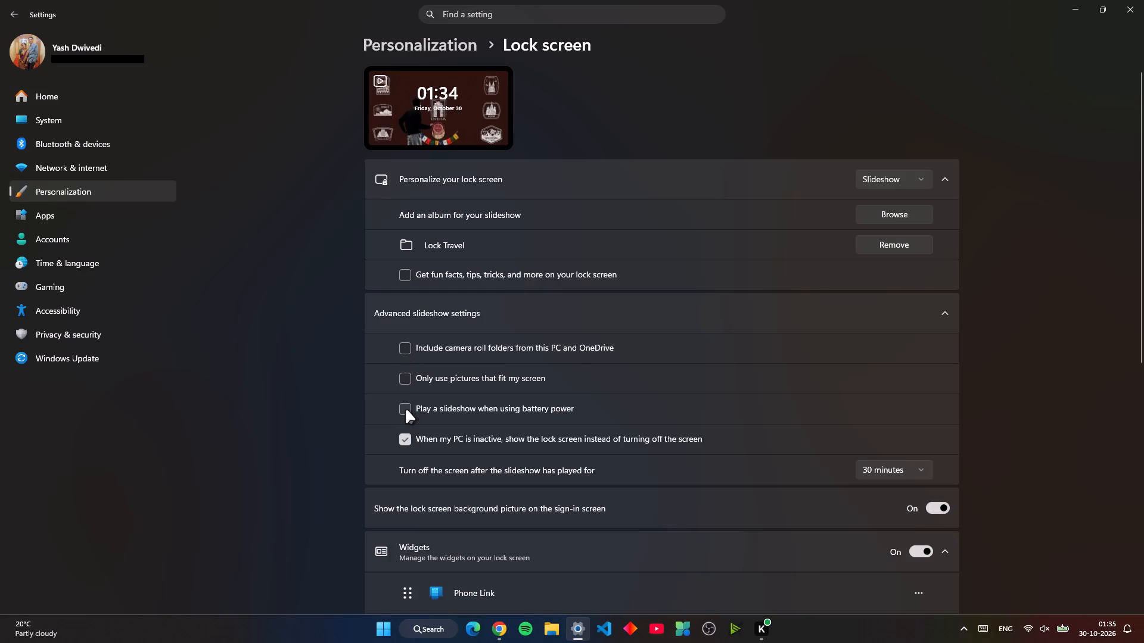
Allow the slideshow to play on battery power, choosing 30 minutes for turning off the screen after it has played.
{"action": "left_click", "coordinate": [406, 410]}
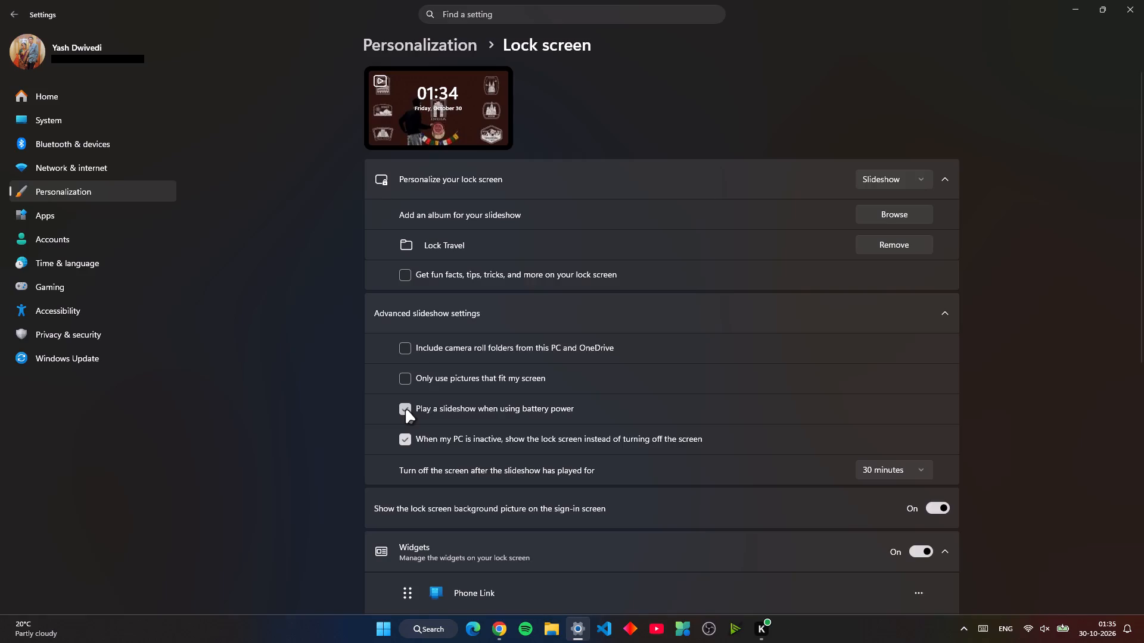
{"action": "left_click", "coordinate": [888, 479]}
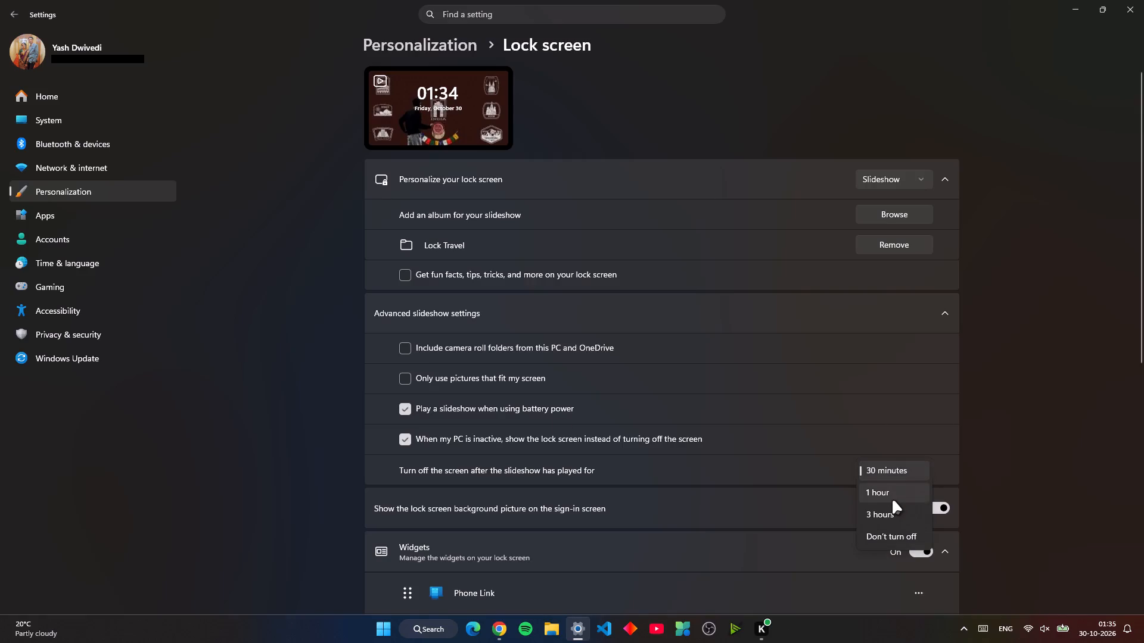
{"action": "left_click", "coordinate": [893, 466]}
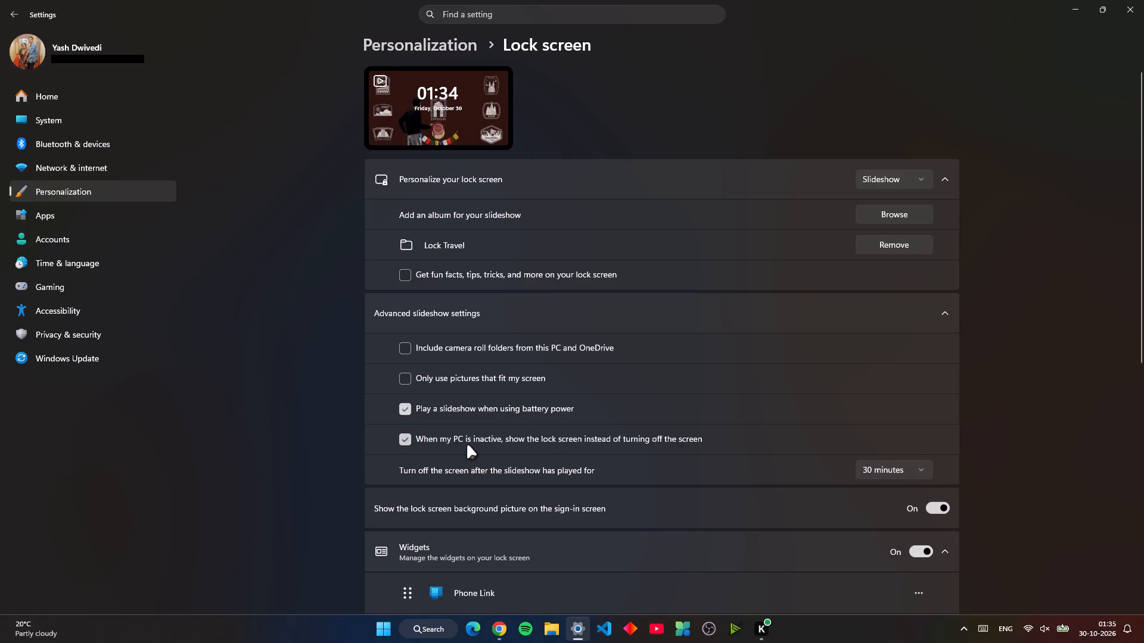
Review the remaining lock screen options, including widgets, sign-in background and related settings.
{"action": "scroll", "coordinate": [489, 477], "scroll_direction": "down", "scroll_amount": 2}
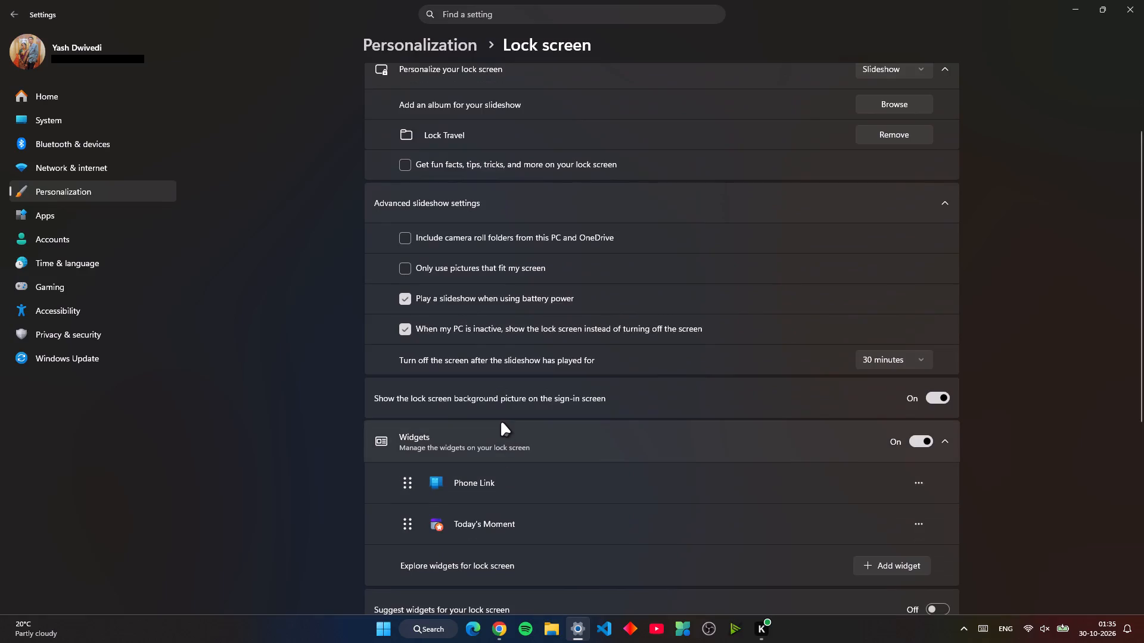
{"action": "scroll", "coordinate": [515, 507], "scroll_direction": "down", "scroll_amount": 6}
{"action": "scroll", "coordinate": [521, 417], "scroll_direction": "up", "scroll_amount": 2}
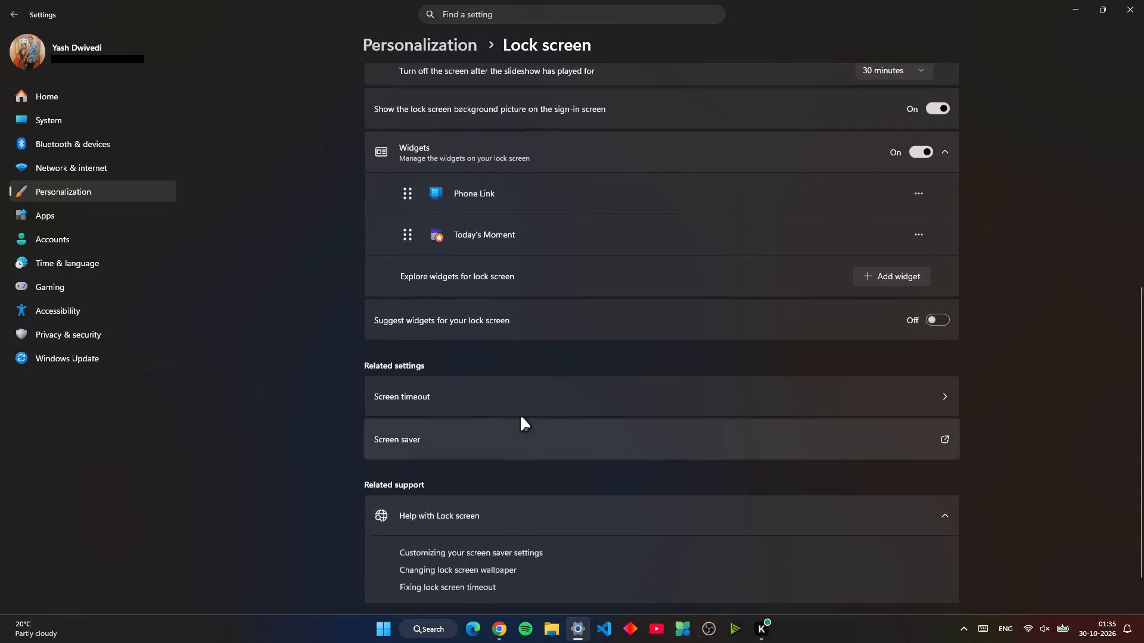
{"action": "scroll", "coordinate": [521, 417], "scroll_direction": "down", "scroll_amount": 10}
{"action": "scroll", "coordinate": [521, 416], "scroll_direction": "up", "scroll_amount": 3}
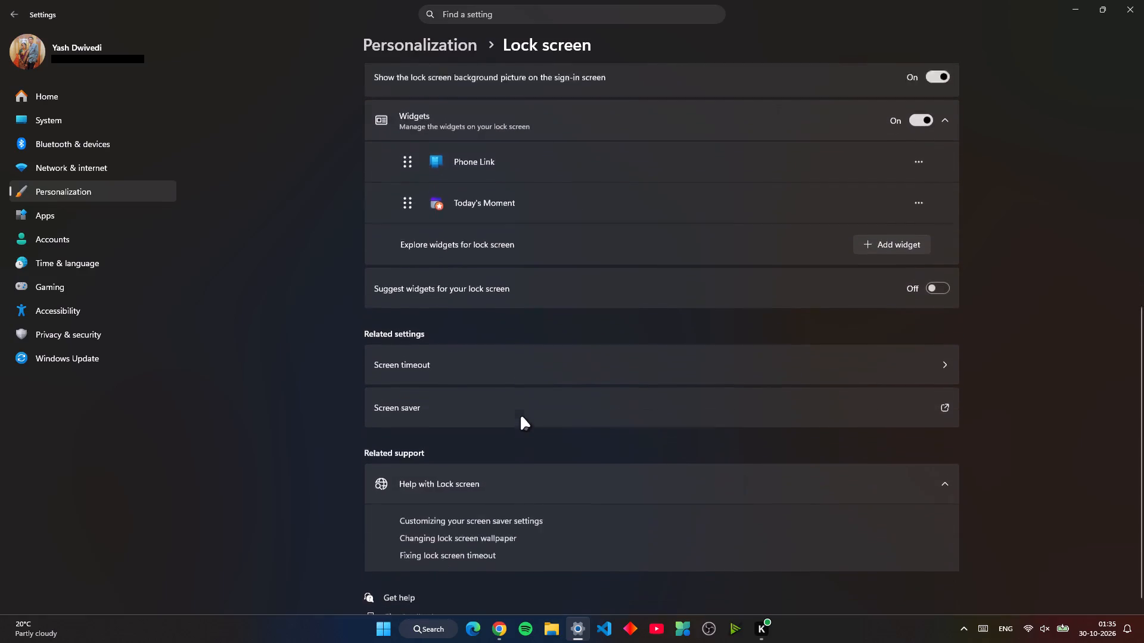
{"action": "scroll", "coordinate": [521, 416], "scroll_direction": "up", "scroll_amount": 19}
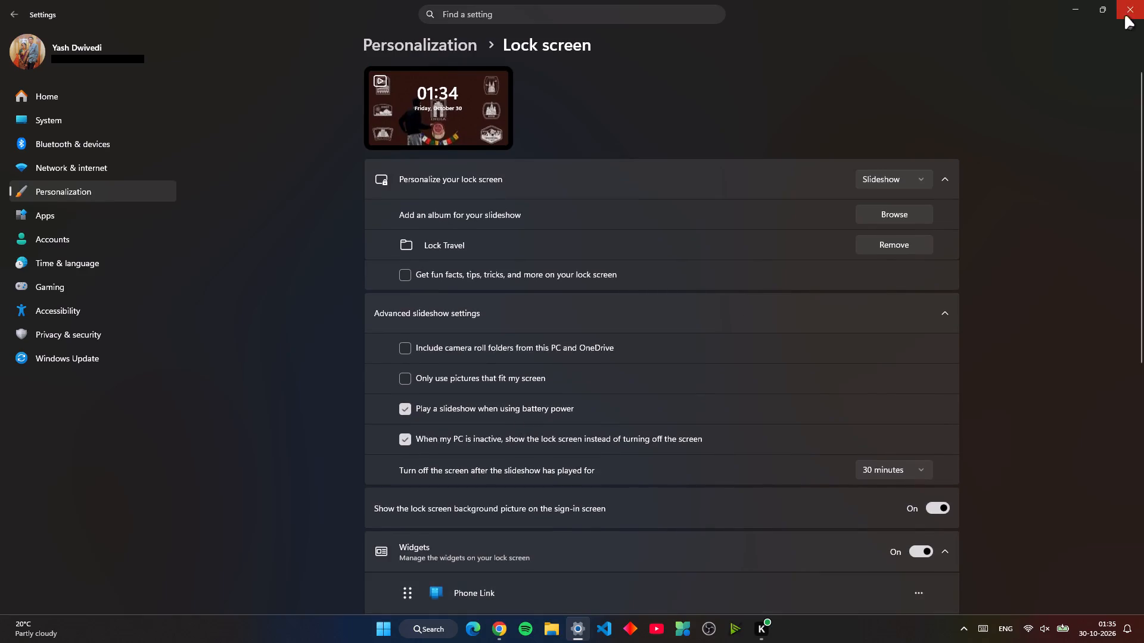
Lock the computer to check the slideshow on the lock screen.
{"action": "key", "text": "super+l"}
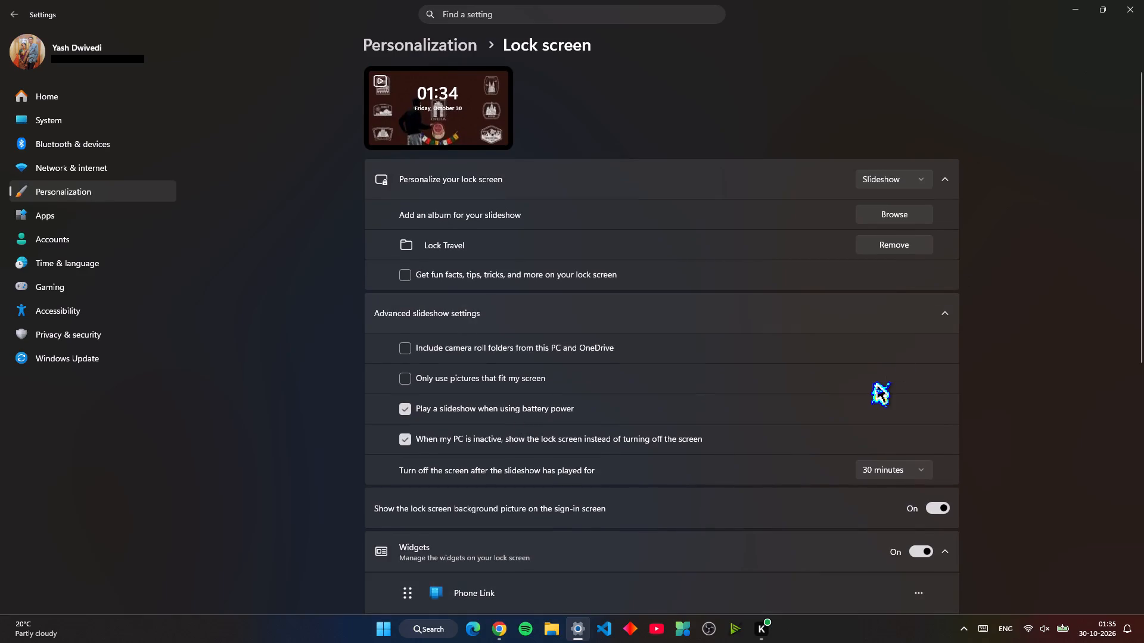